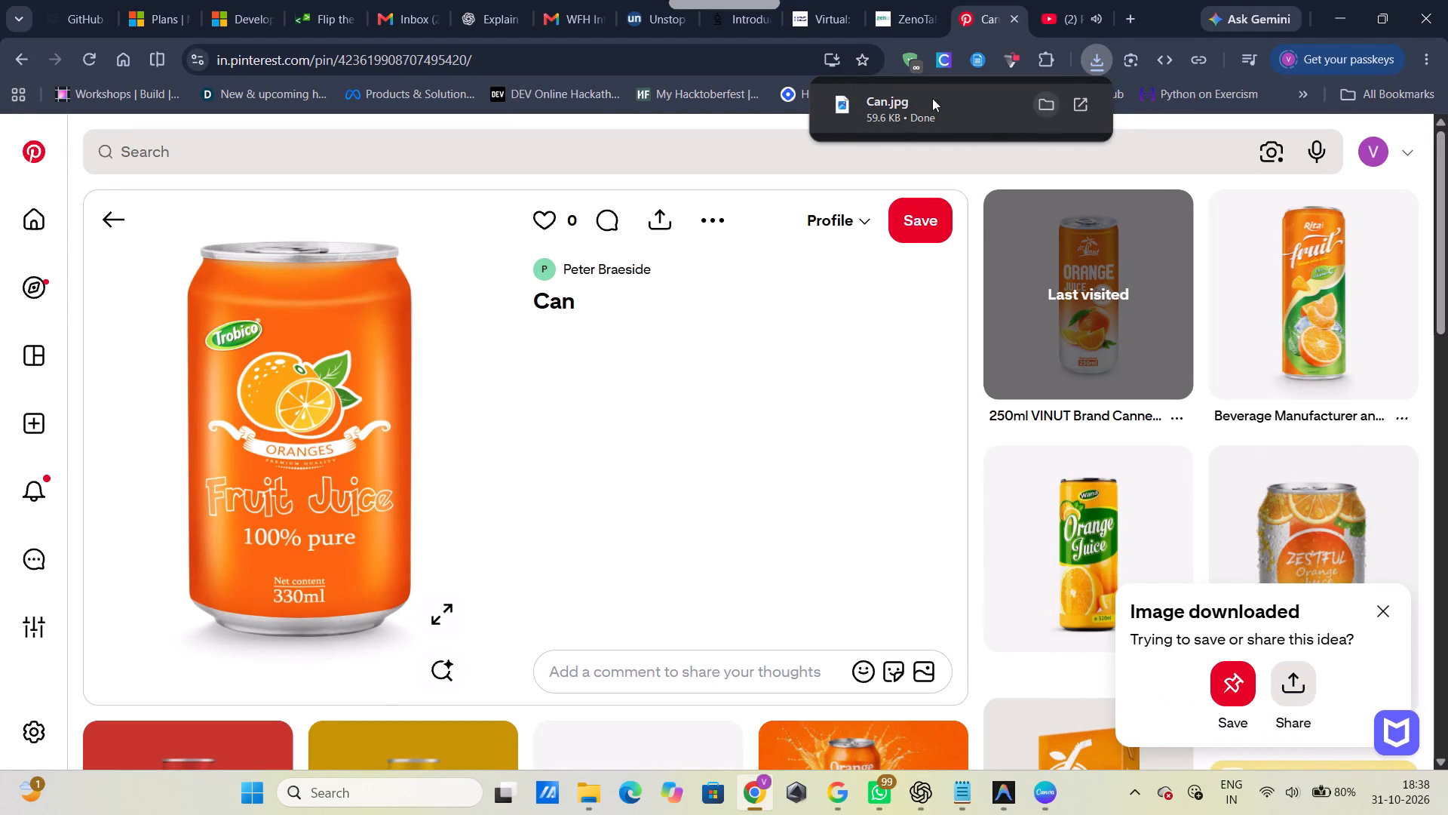
Search Pinterest for "ORANGE SLICES PNG".
left_click(310, 163)
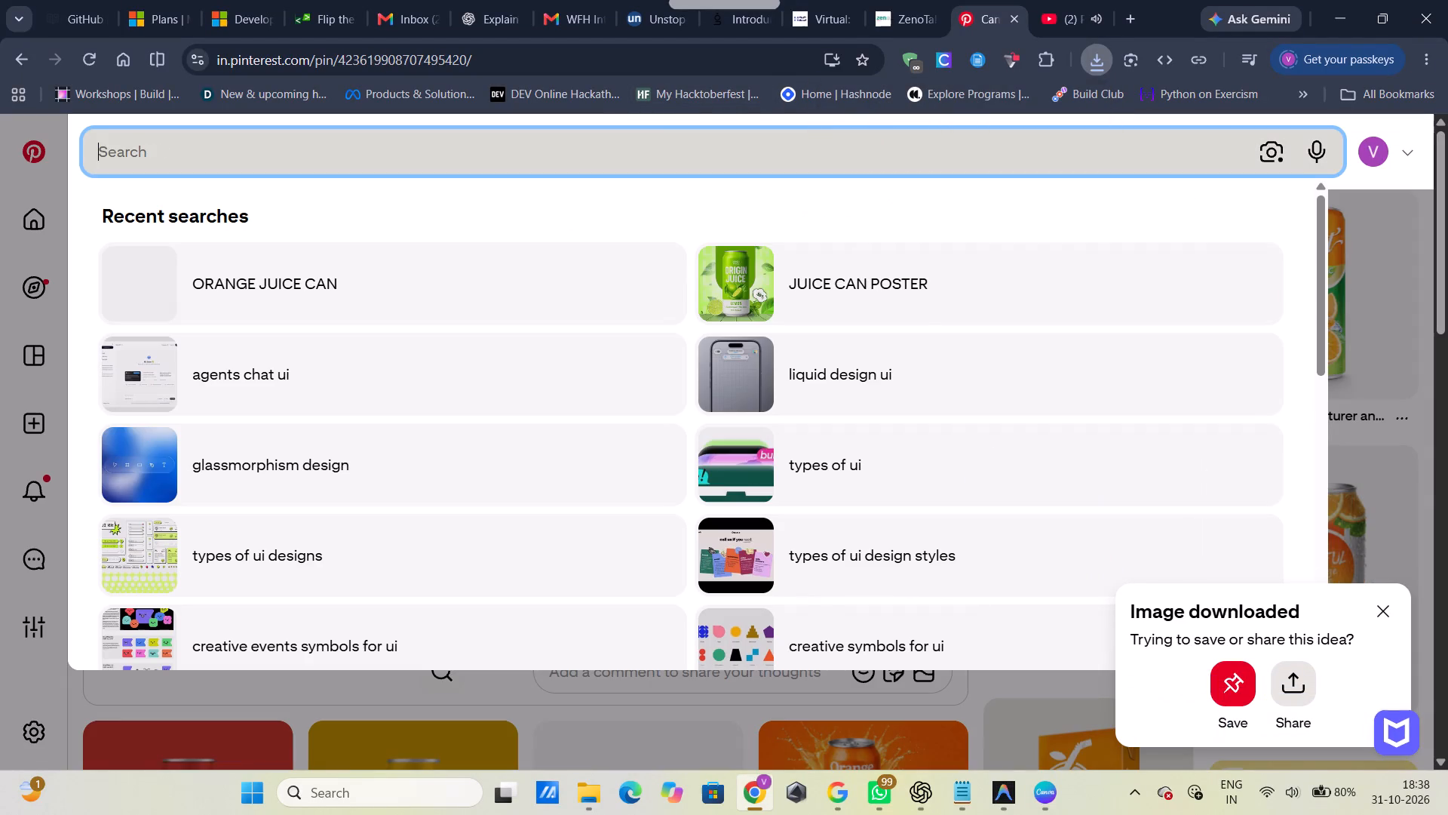
type("ORANGE")
key("space")
type("SLICES PNG")
key("Return")
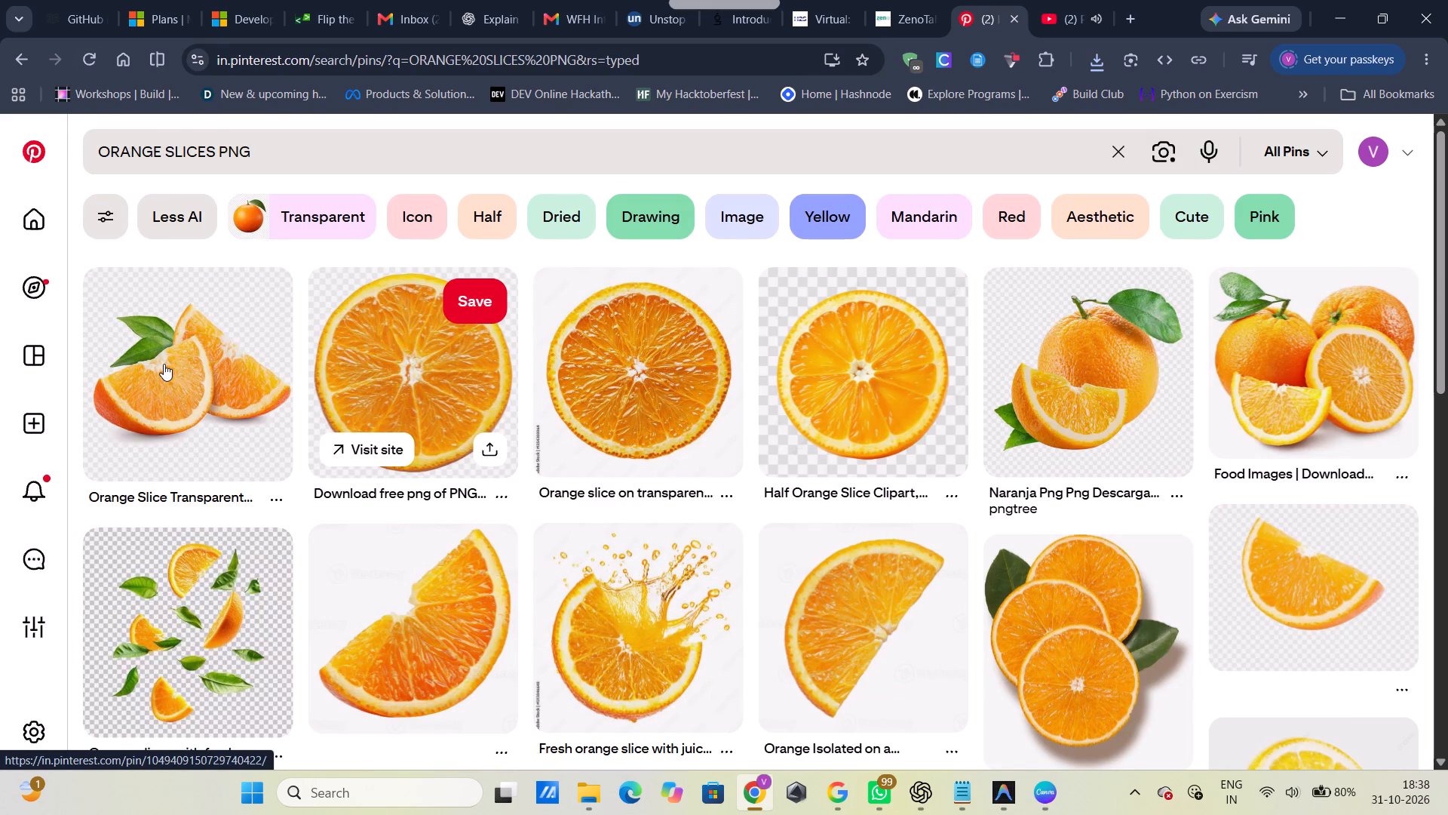
Download the Orange Slice Transparent Image pin showing two orange wedges with green leaves.
right_click(164, 364)
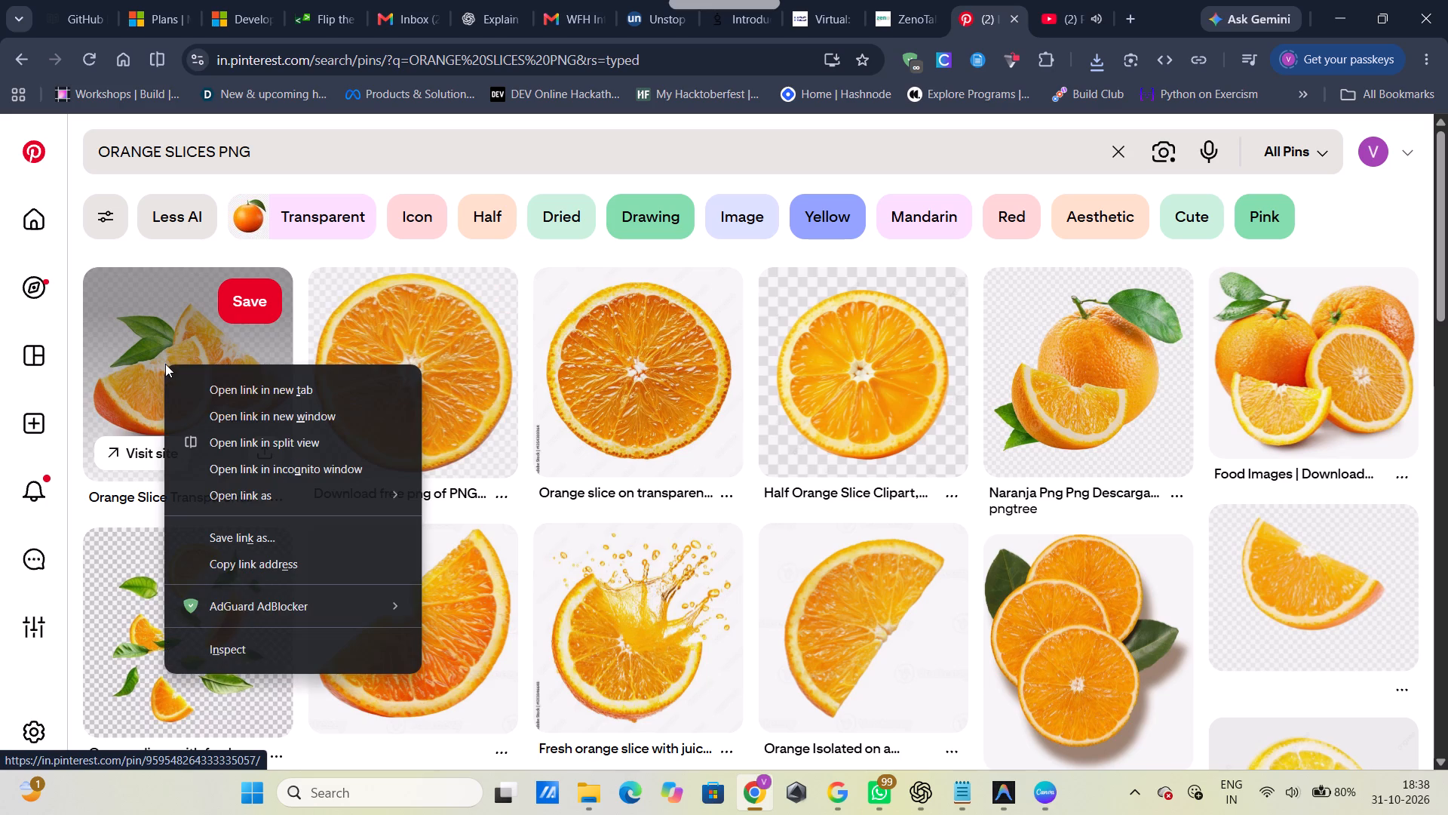
left_click(160, 336)
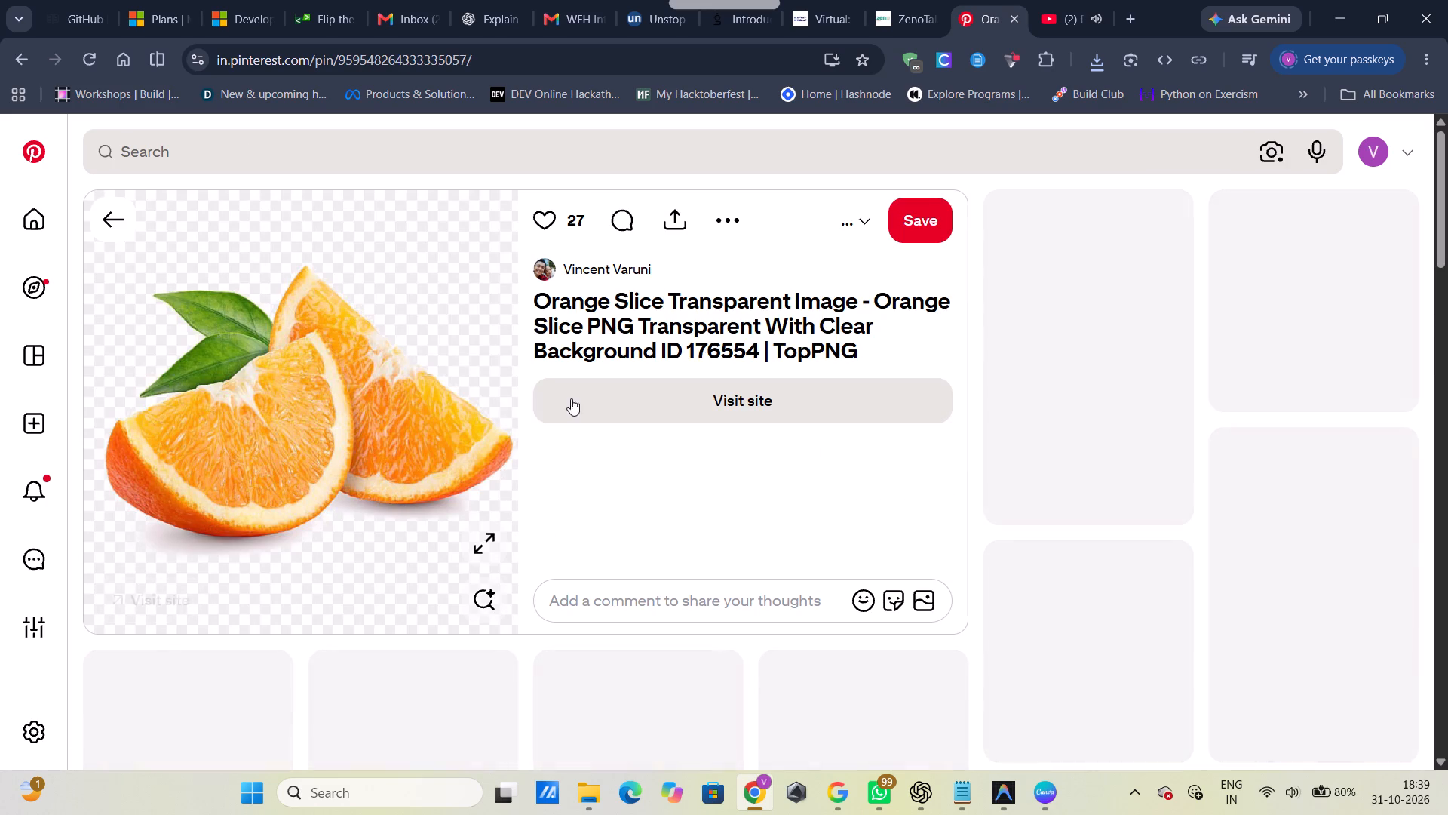
left_click(731, 227)
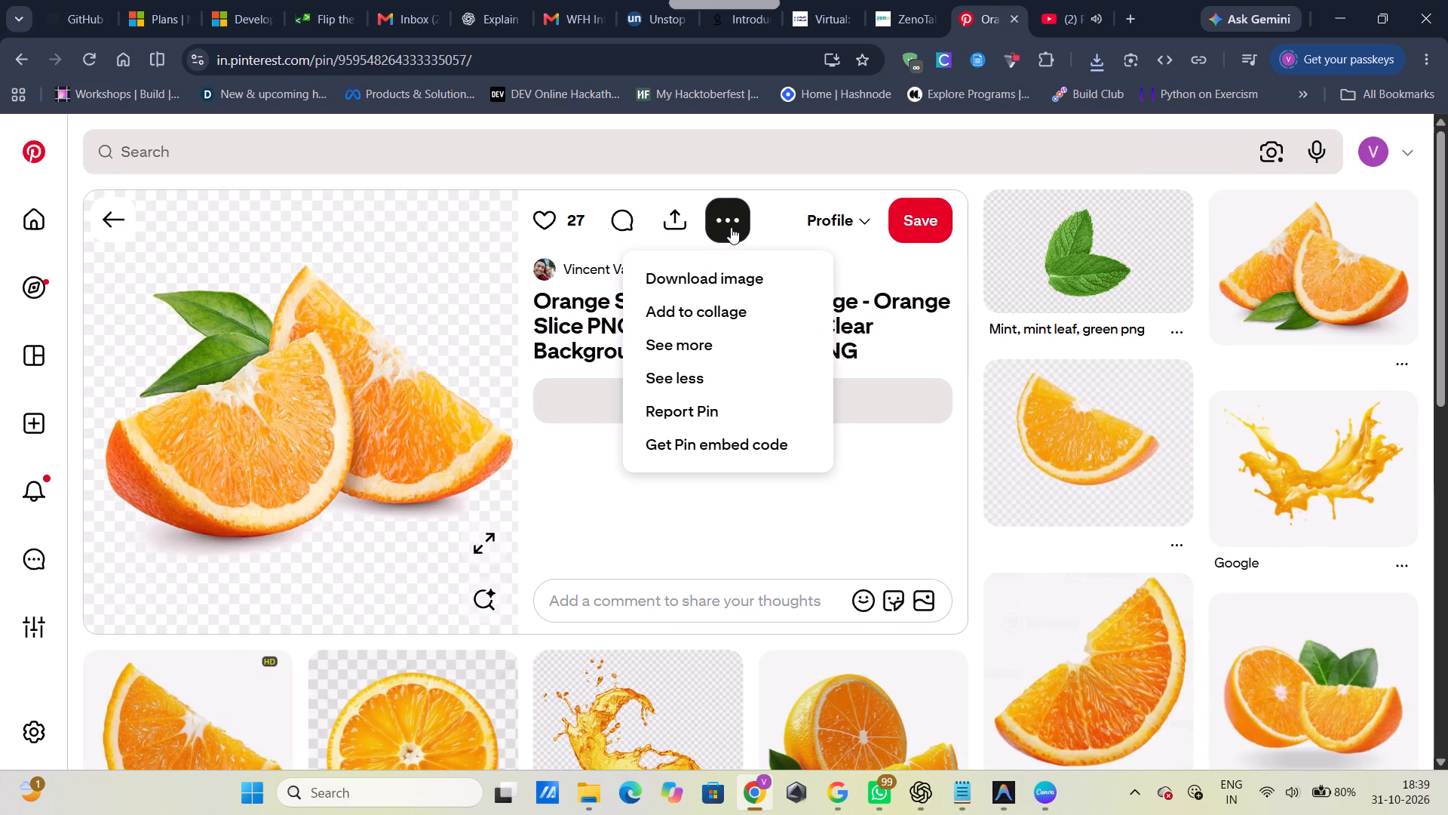
left_click(741, 272)
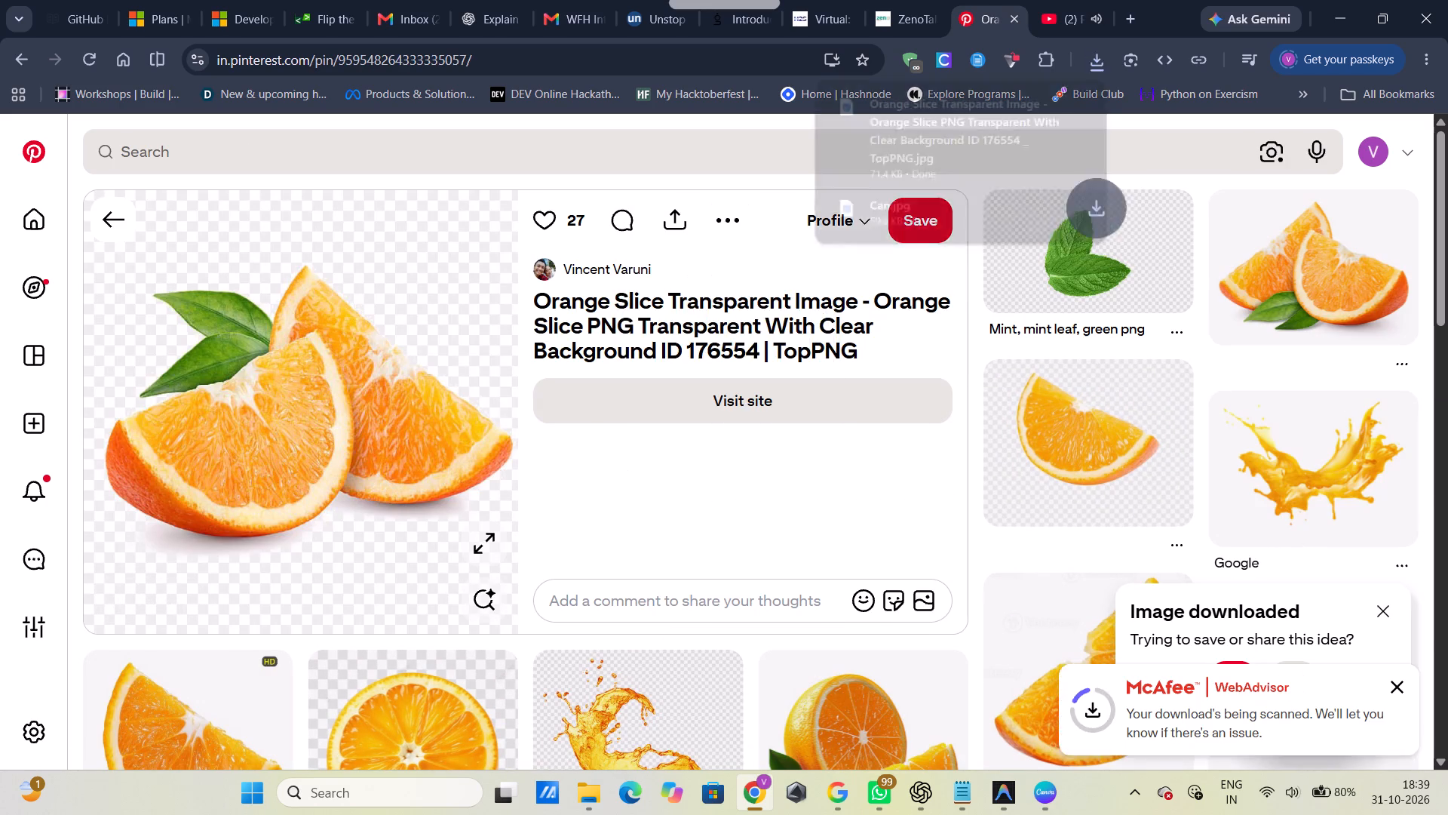
Download the round Half Orange Slice Clipart image from the related pins.
scroll(625, 593, "down", 3)
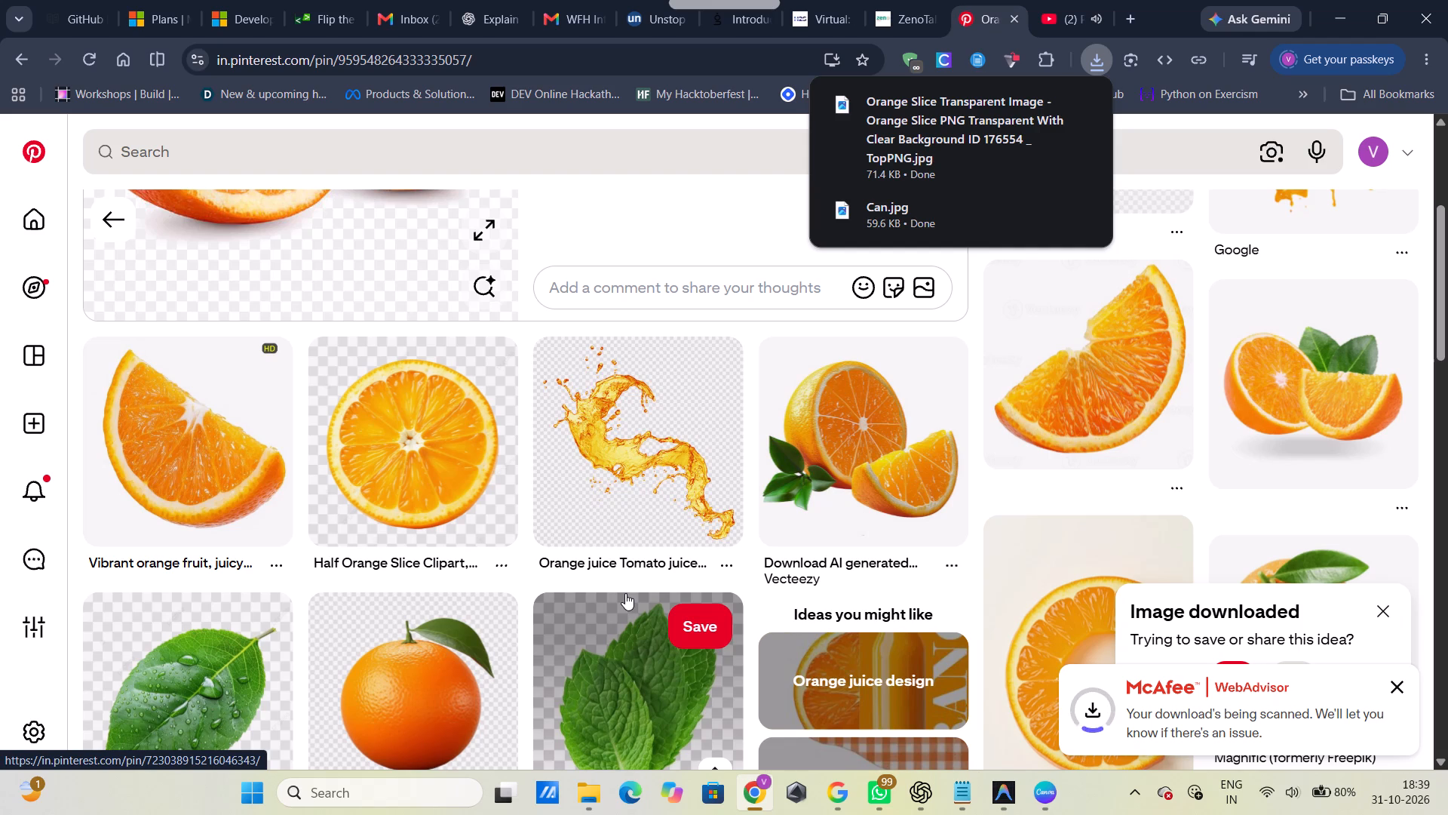
scroll(670, 548, "up", 5)
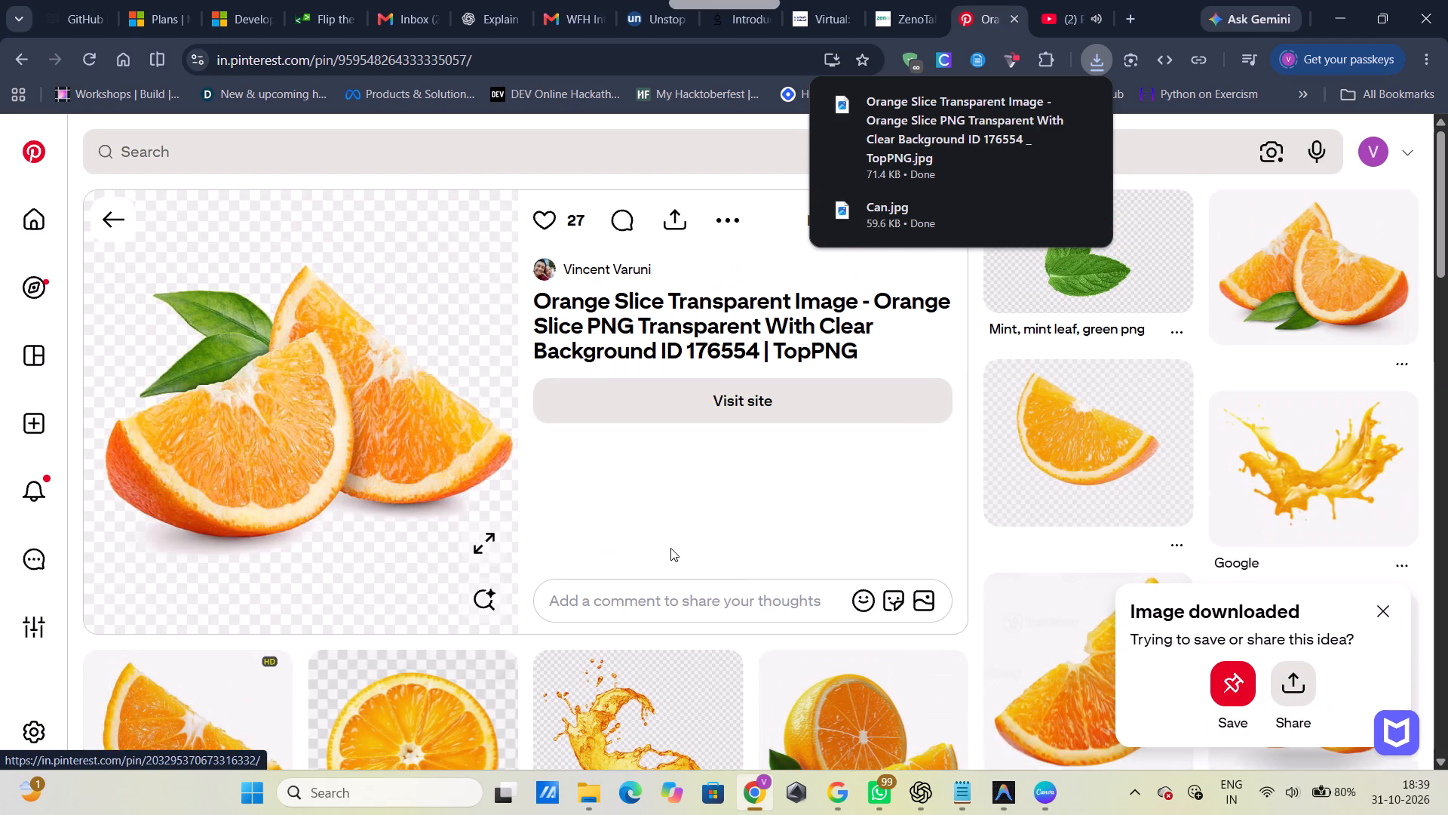
scroll(670, 548, "down", 5)
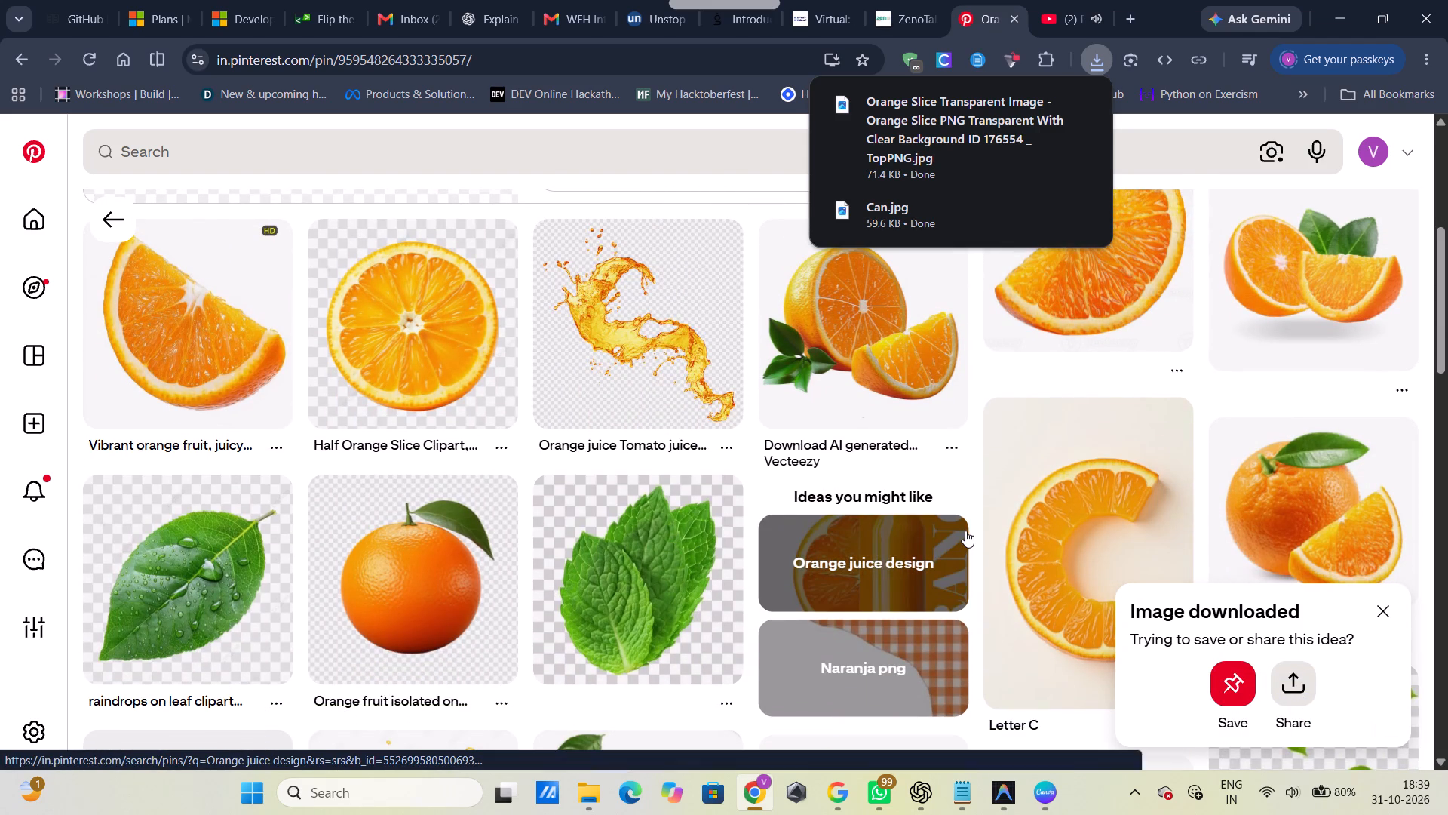
scroll(965, 531, "up", 3)
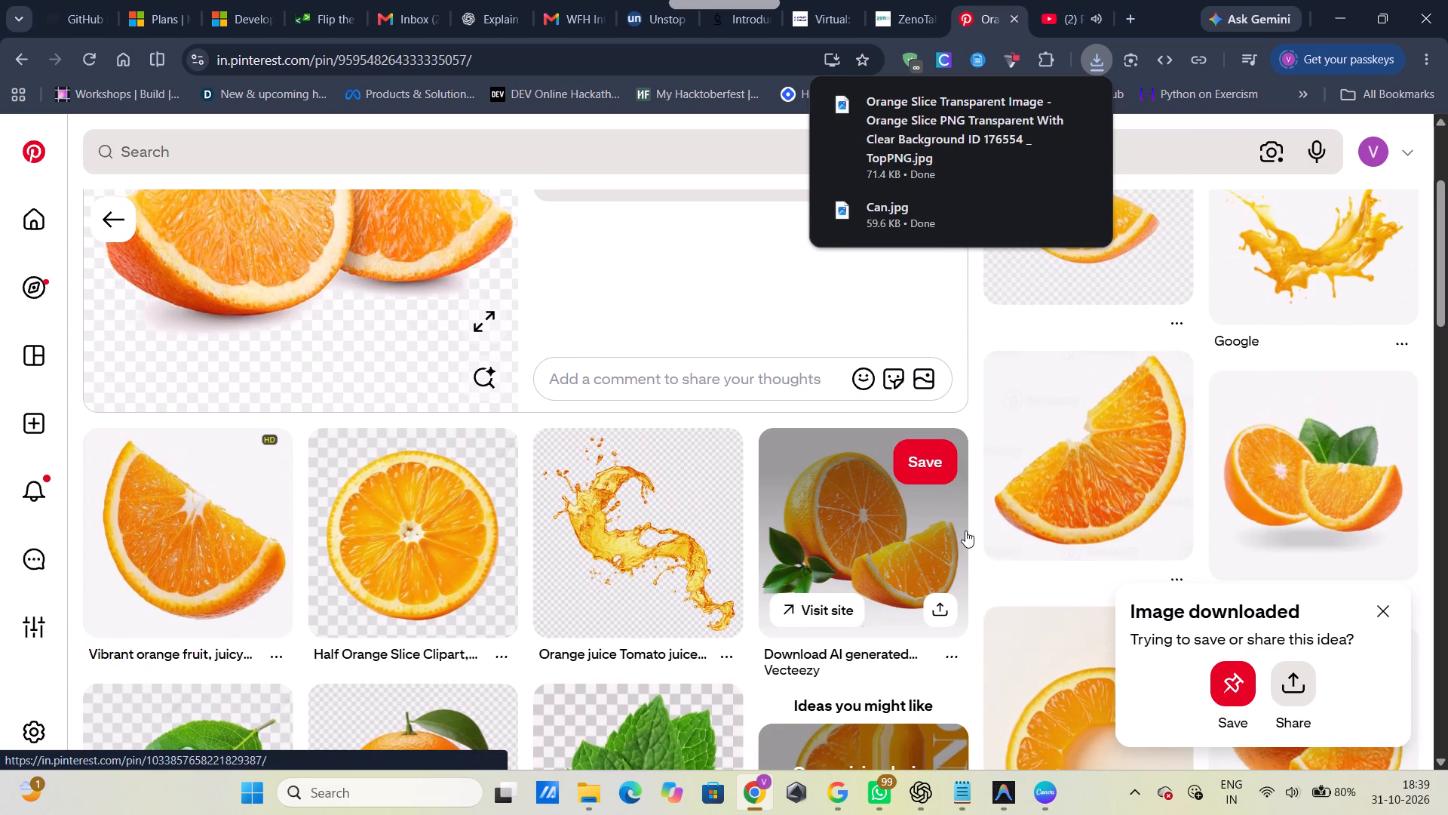
scroll(965, 531, "down", 1)
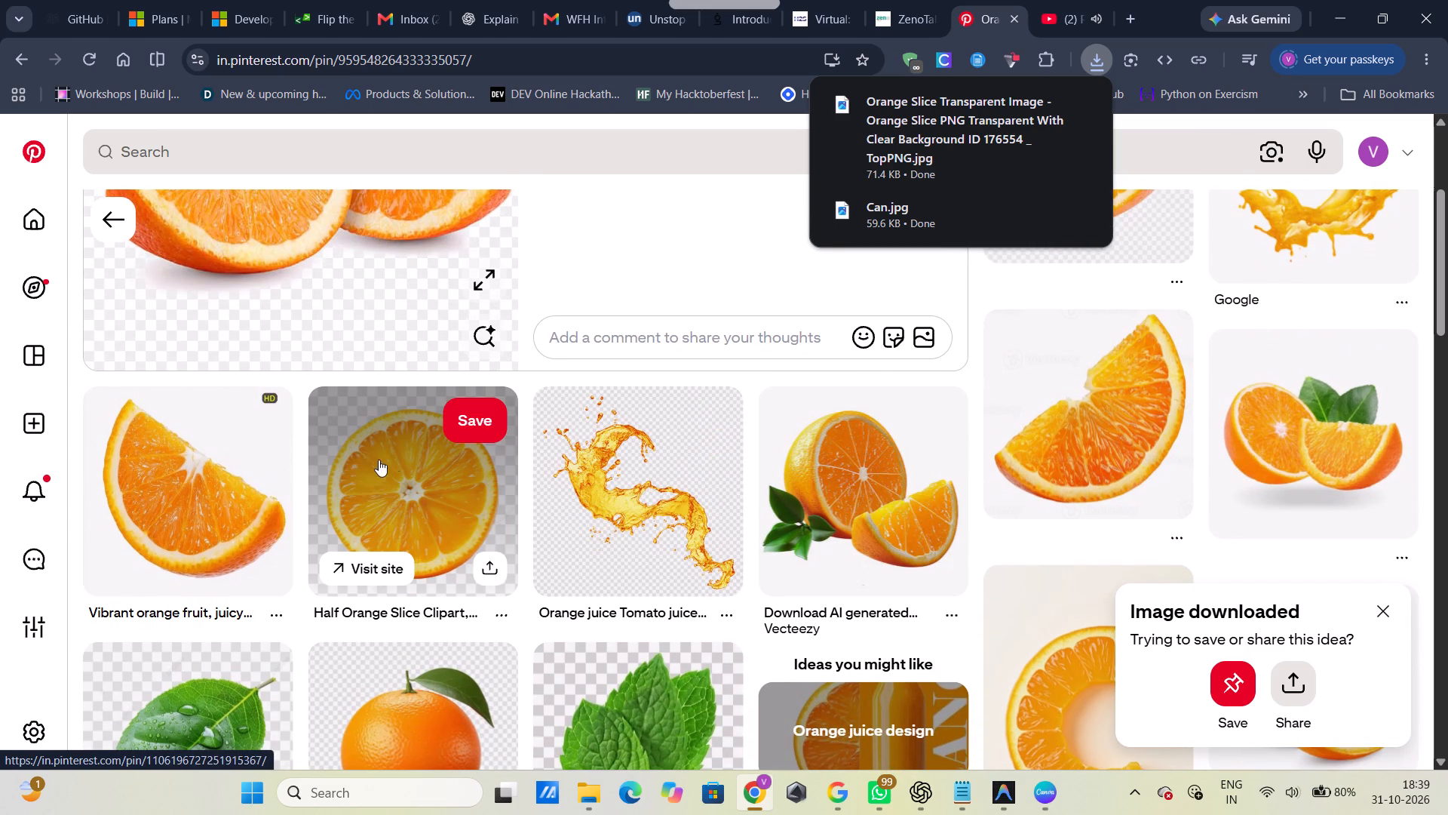
left_click(378, 485)
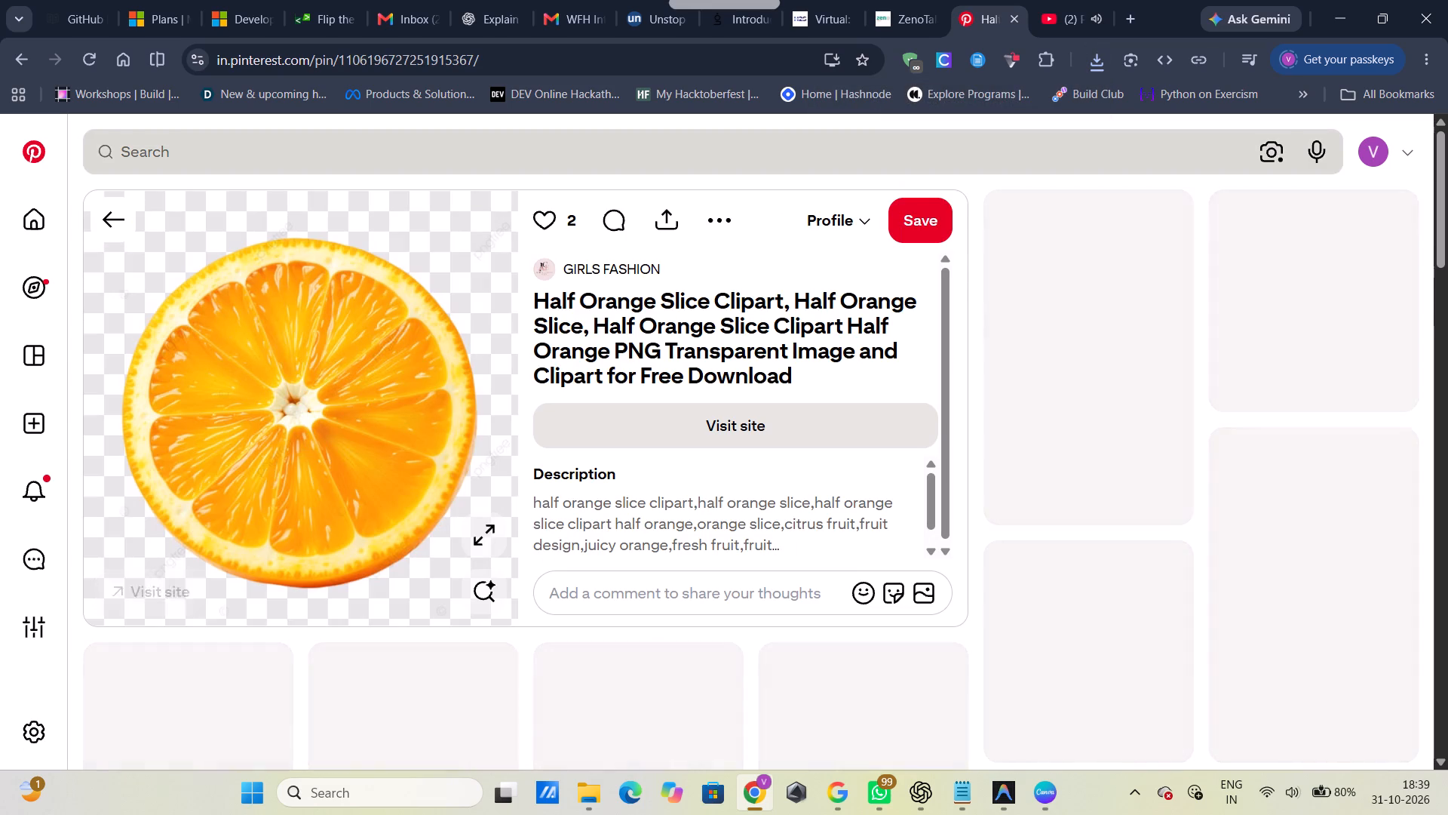
left_click(717, 218)
left_click(727, 275)
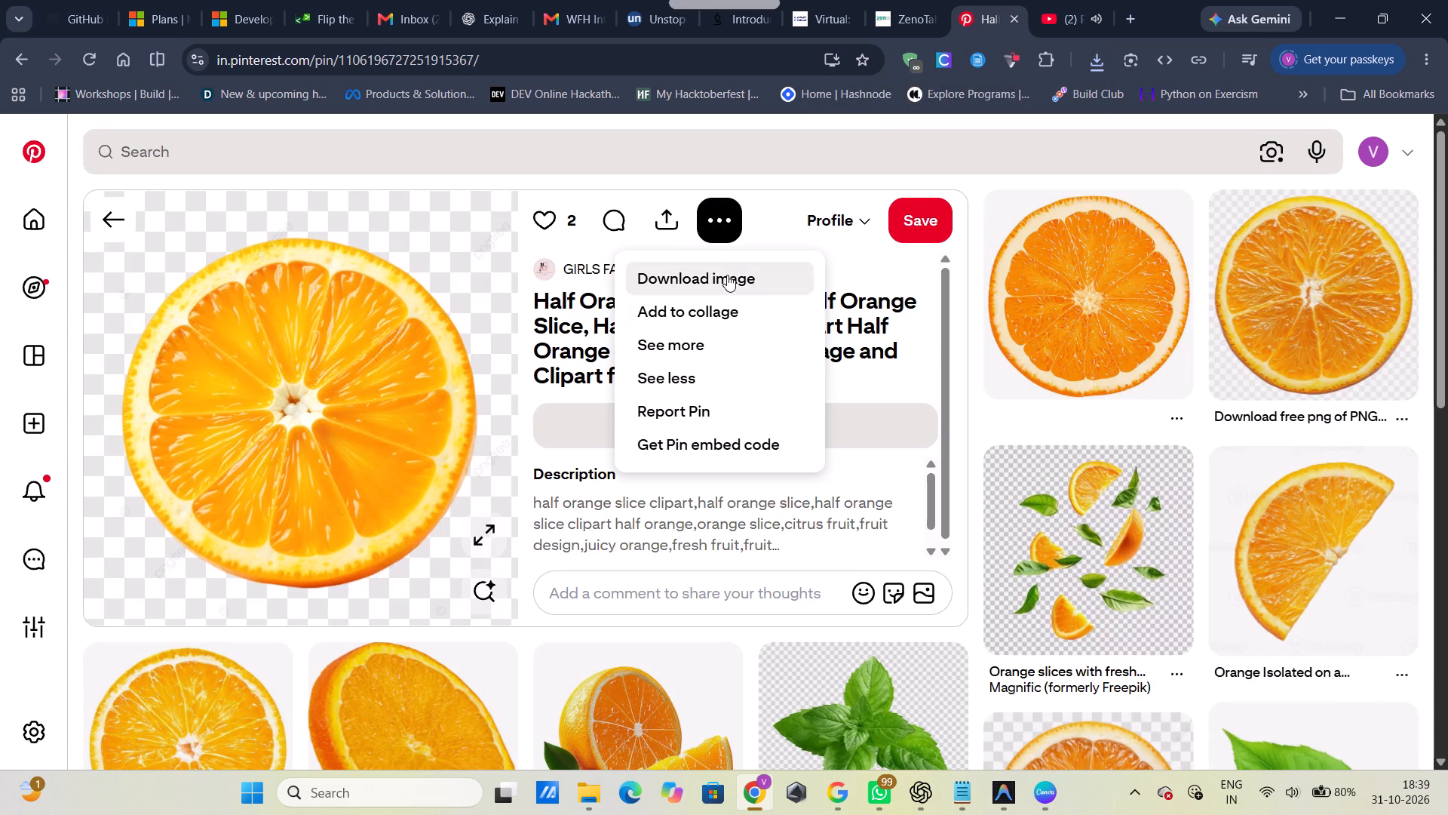
Open the tilted thick orange slice pin among the related images and examine its similar pins for more orange slices.
scroll(685, 444, "down", 3)
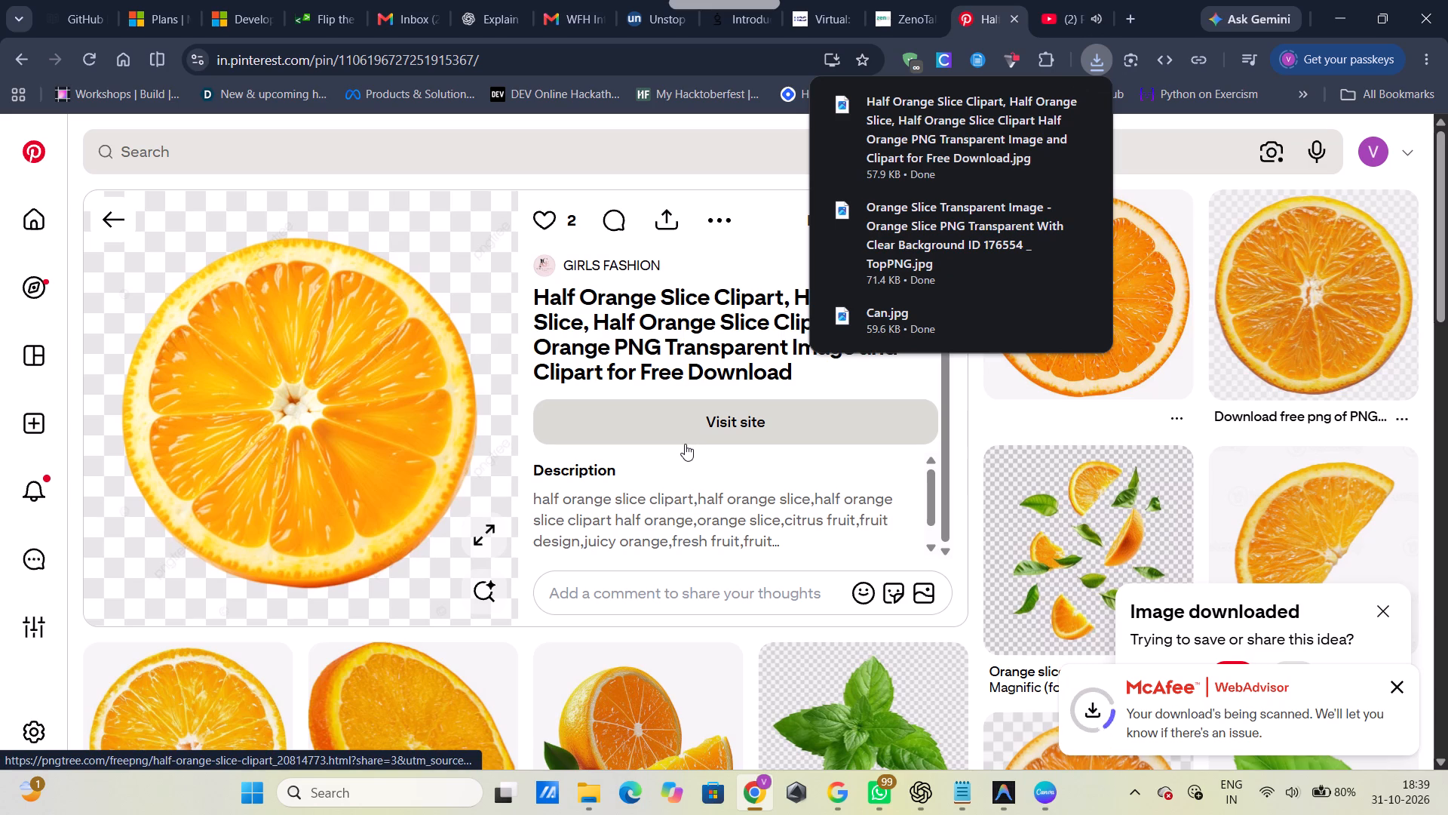
scroll(333, 531, "down", 2)
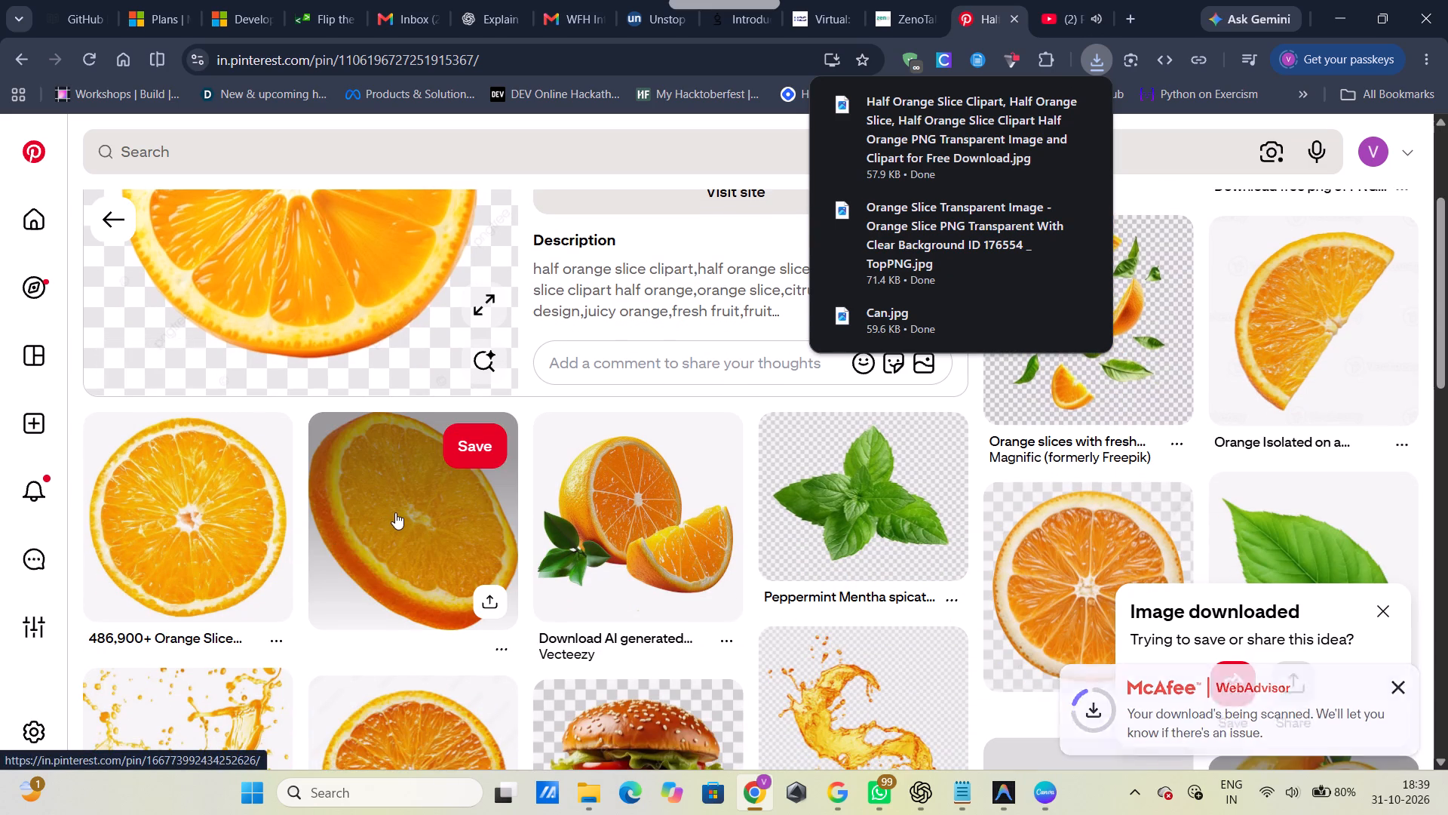
left_click(395, 512)
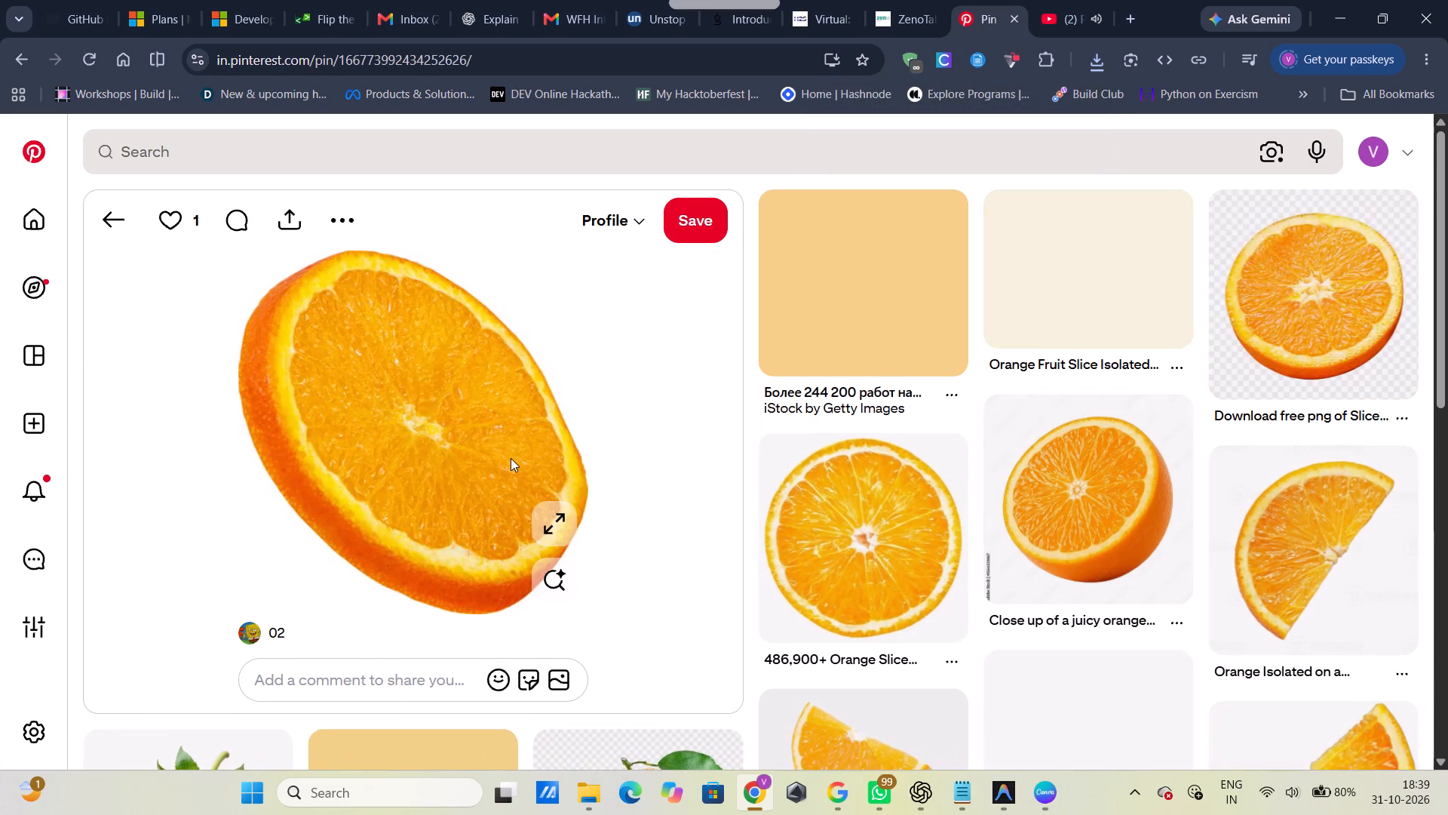
scroll(511, 458, "down", 1)
scroll(511, 458, "up", 1)
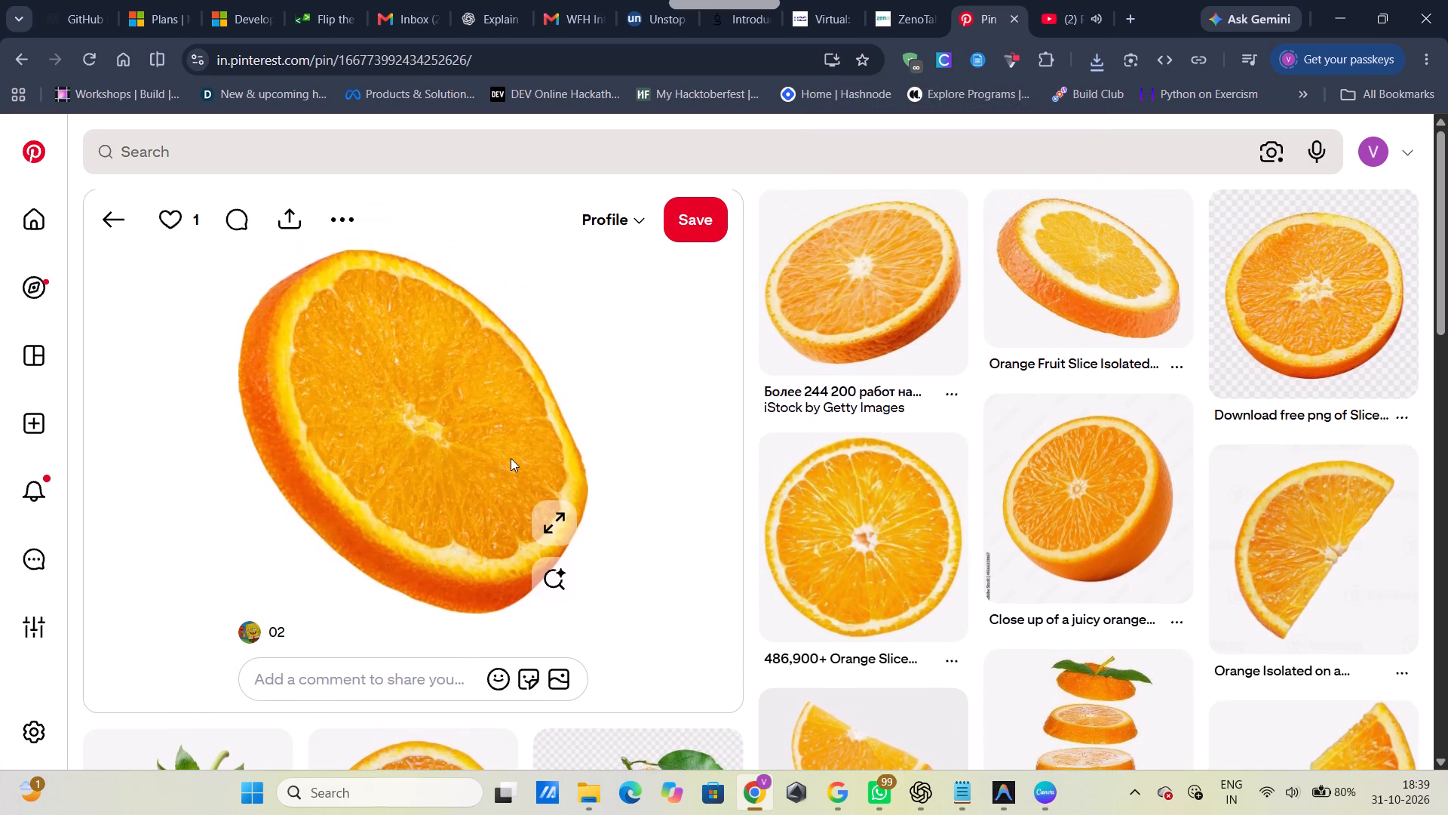
scroll(511, 458, "up", 1)
scroll(511, 458, "down", 1)
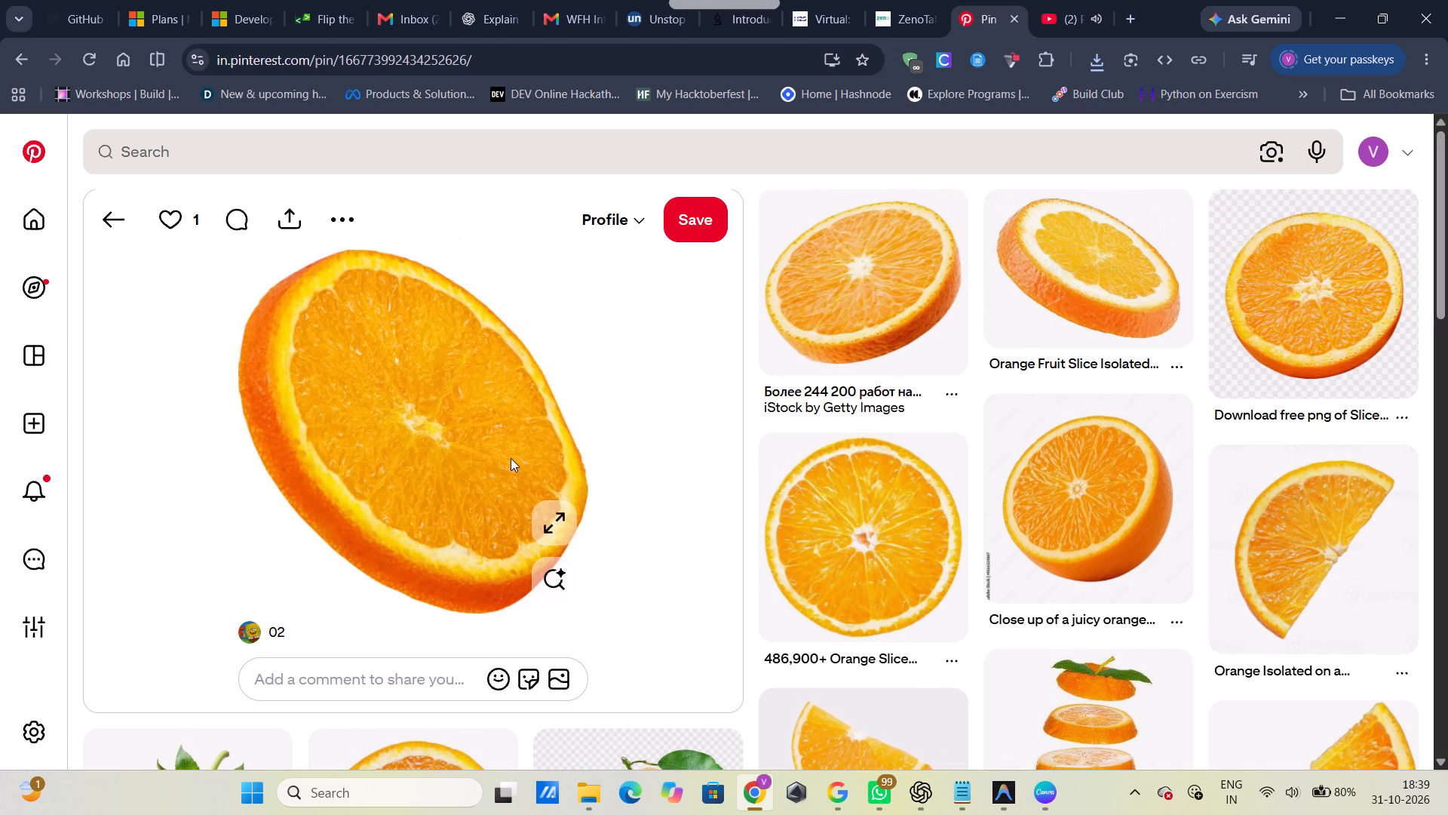
scroll(511, 458, "down", 4)
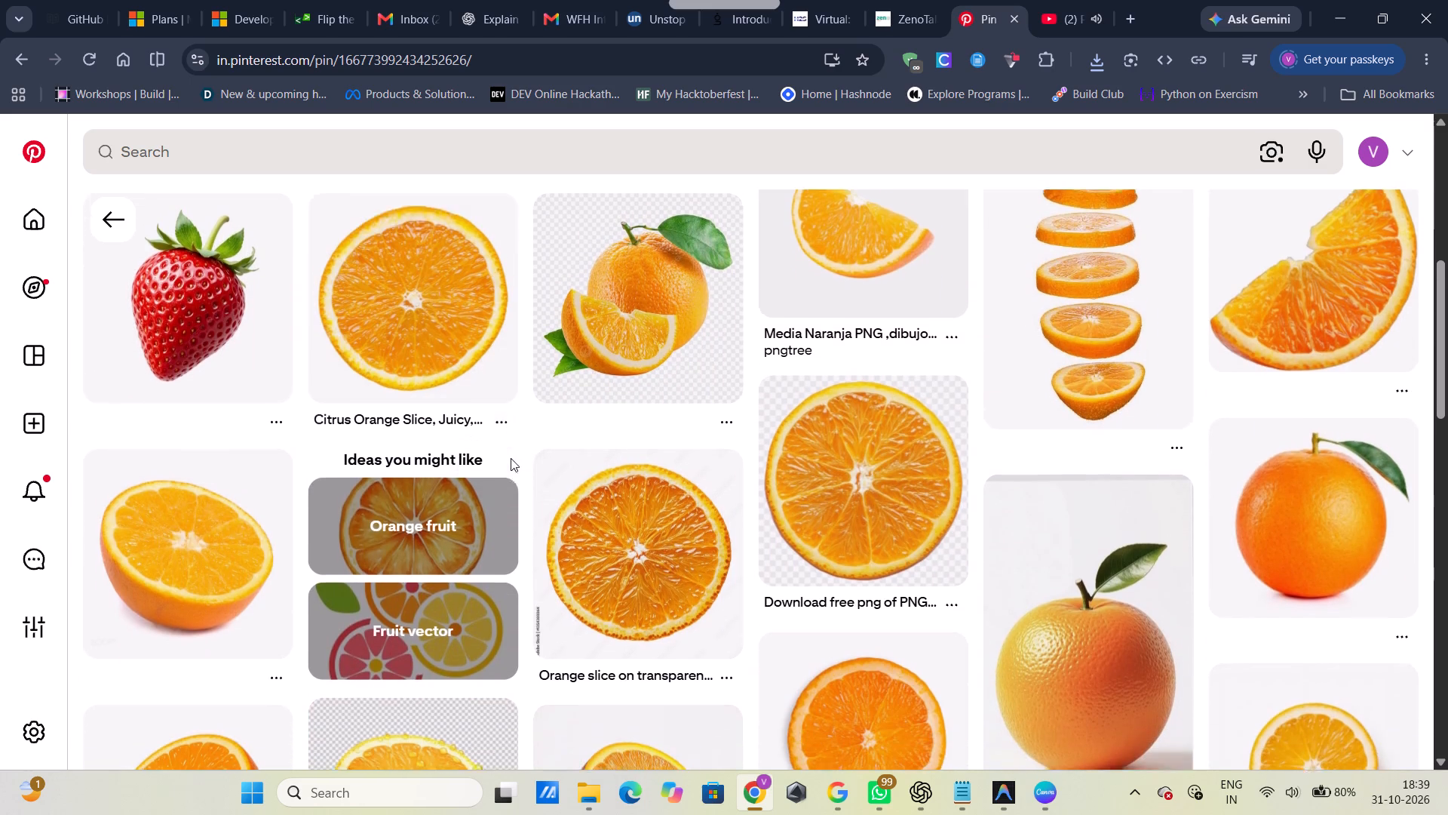
scroll(511, 458, "down", 2)
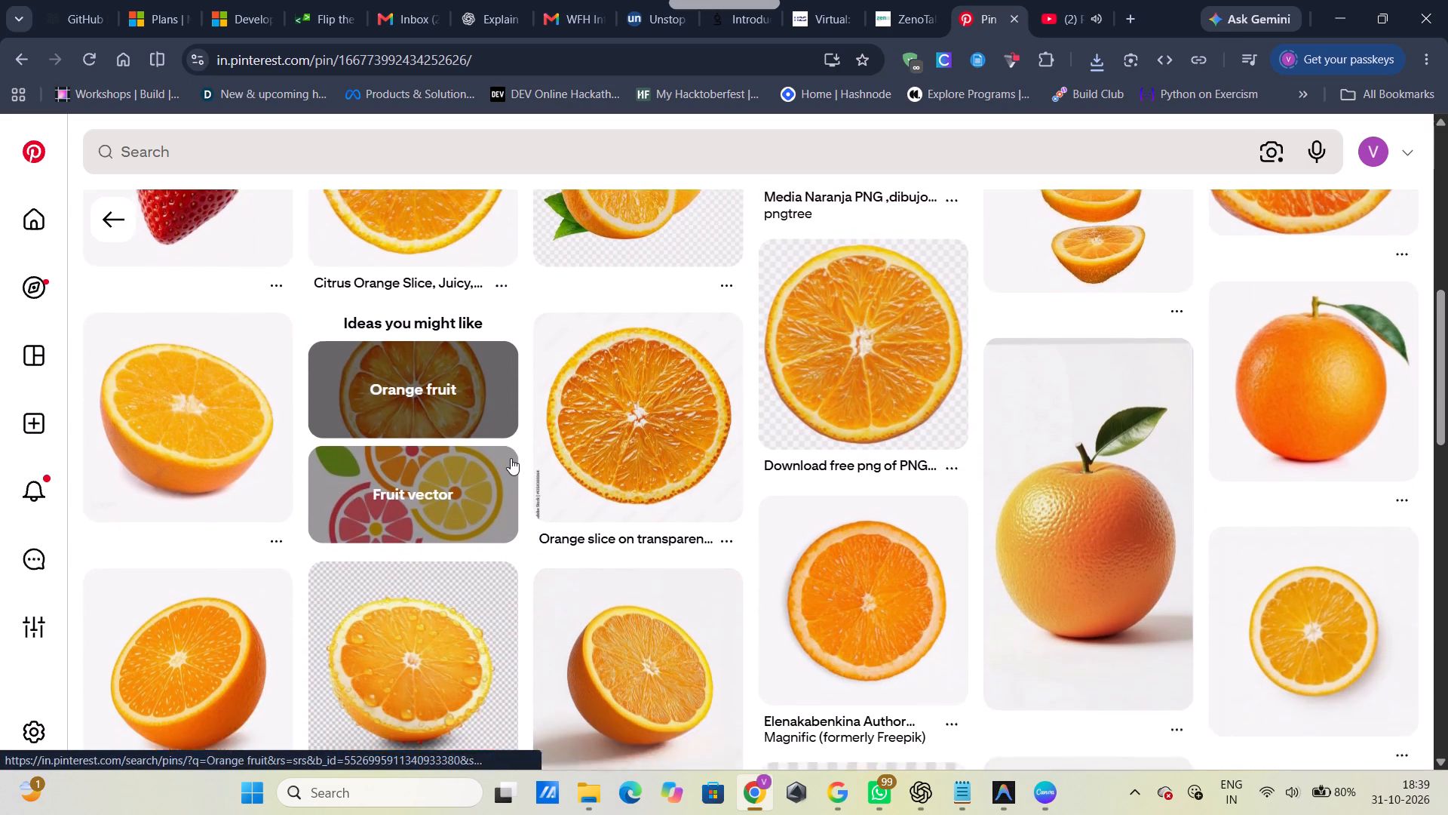
scroll(511, 458, "down", 2)
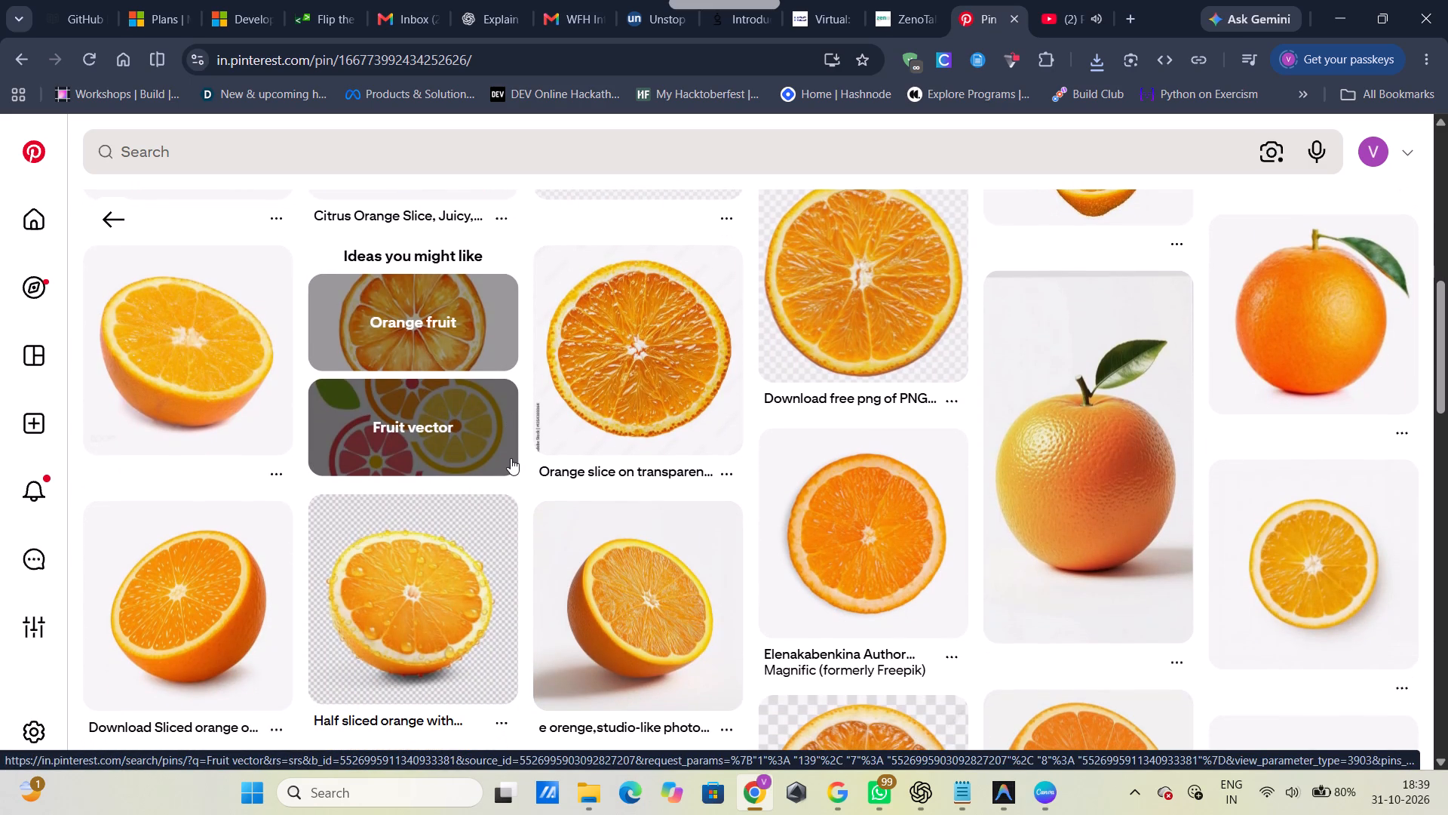
scroll(511, 458, "down", 2)
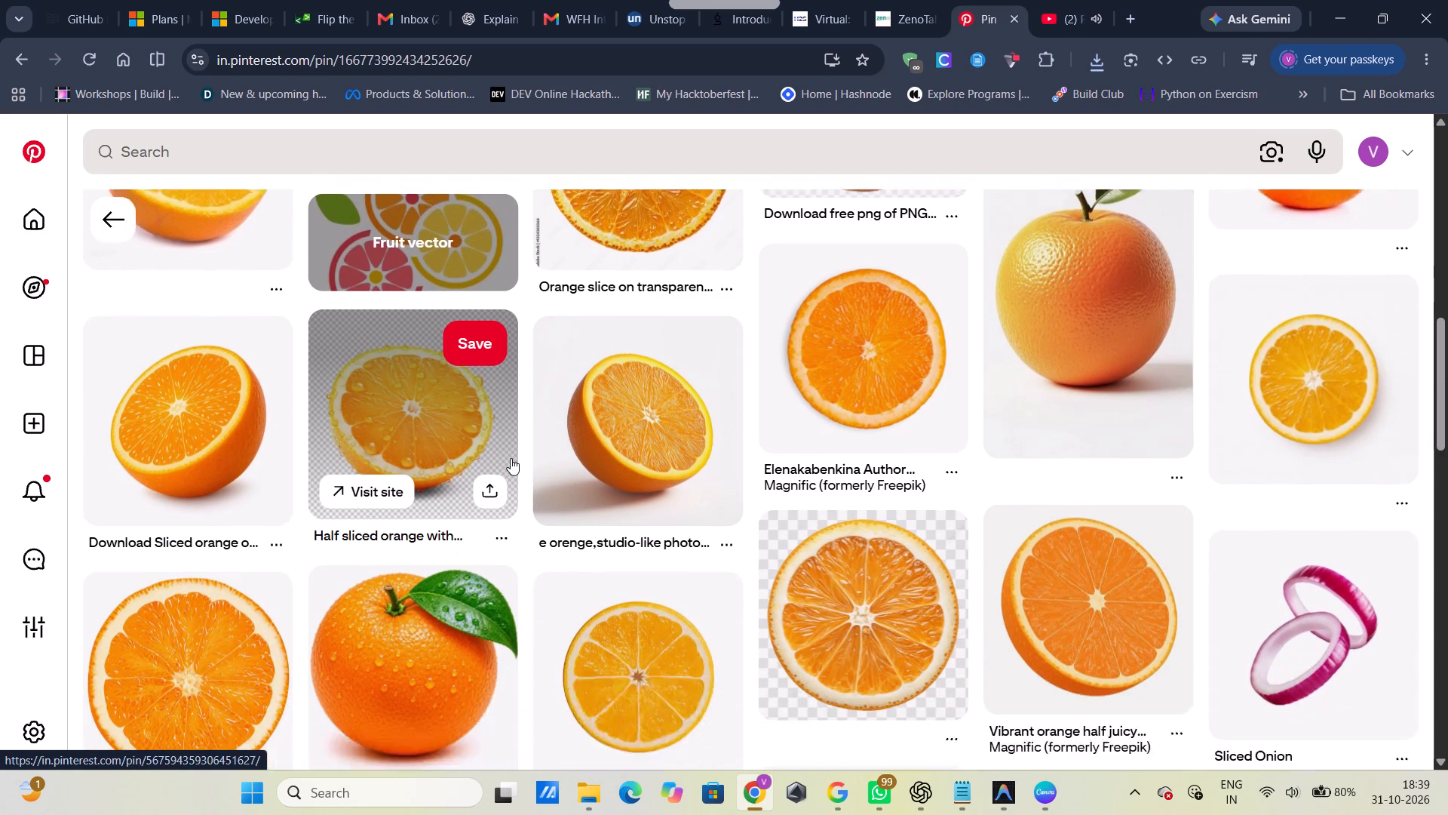
scroll(511, 458, "down", 4)
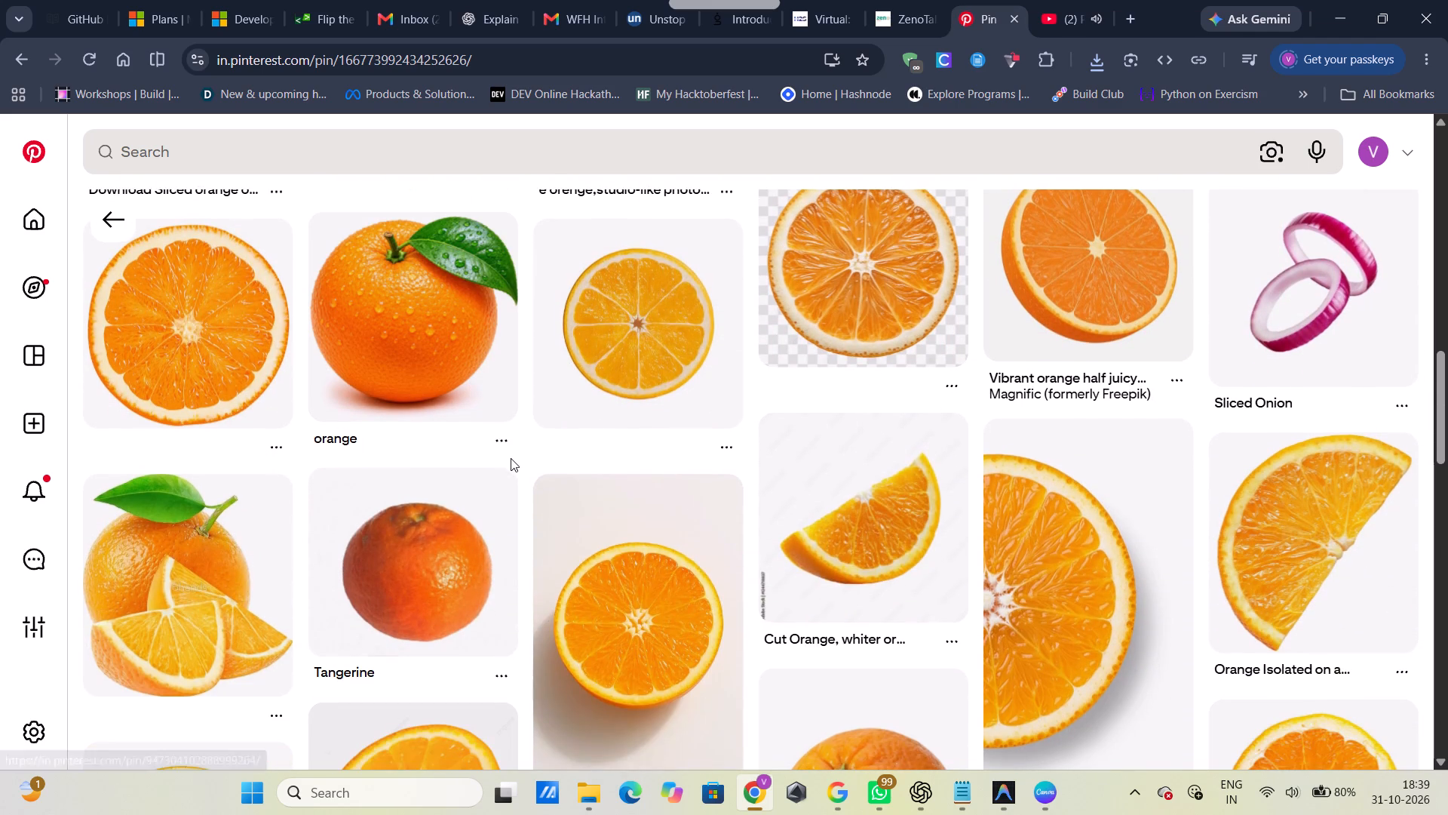
Open the Cut Orange Adobe Stock wedge pin and examine its related pins for a suitable orange image.
left_click(832, 517)
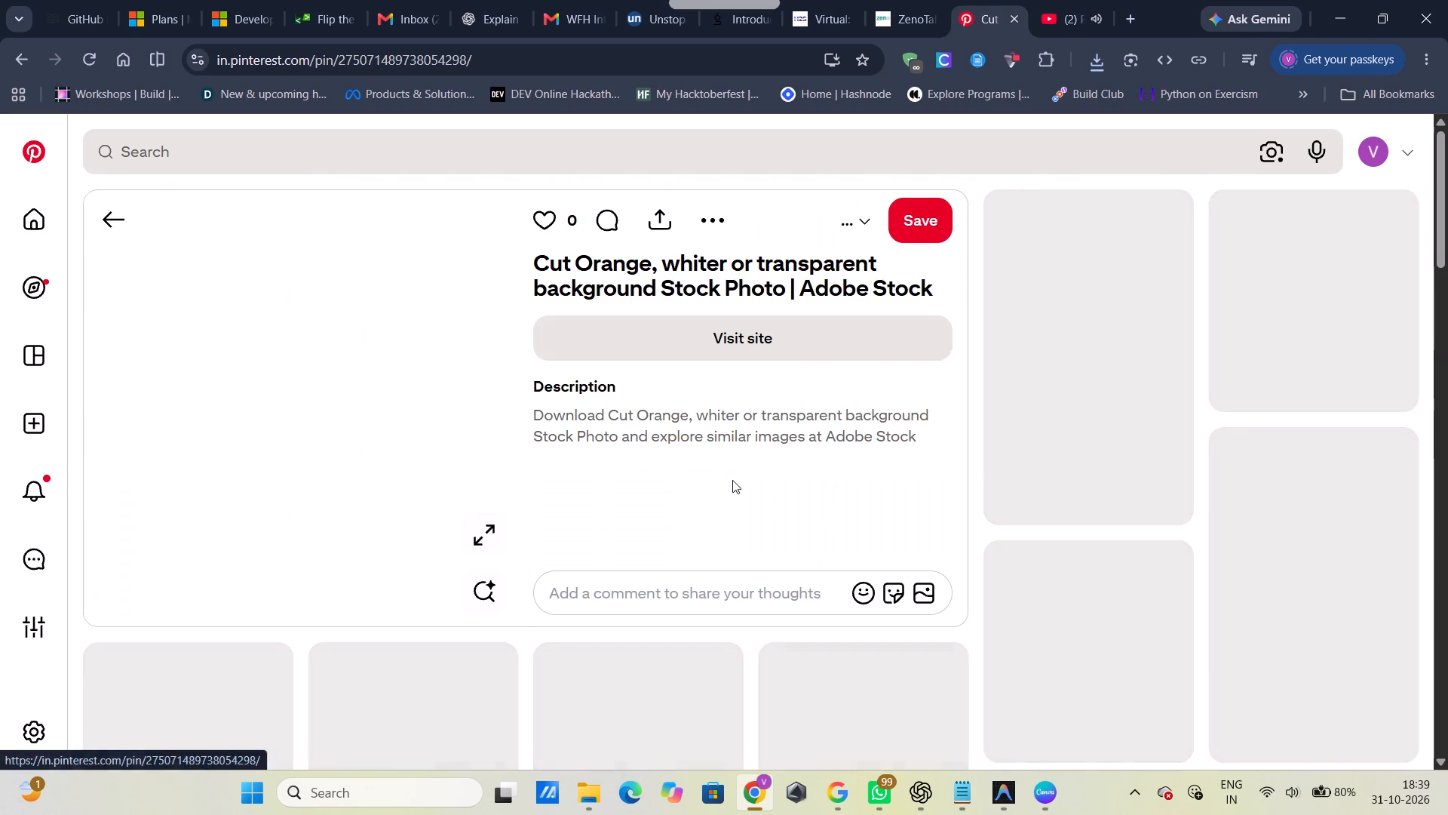
scroll(740, 501, "down", 3)
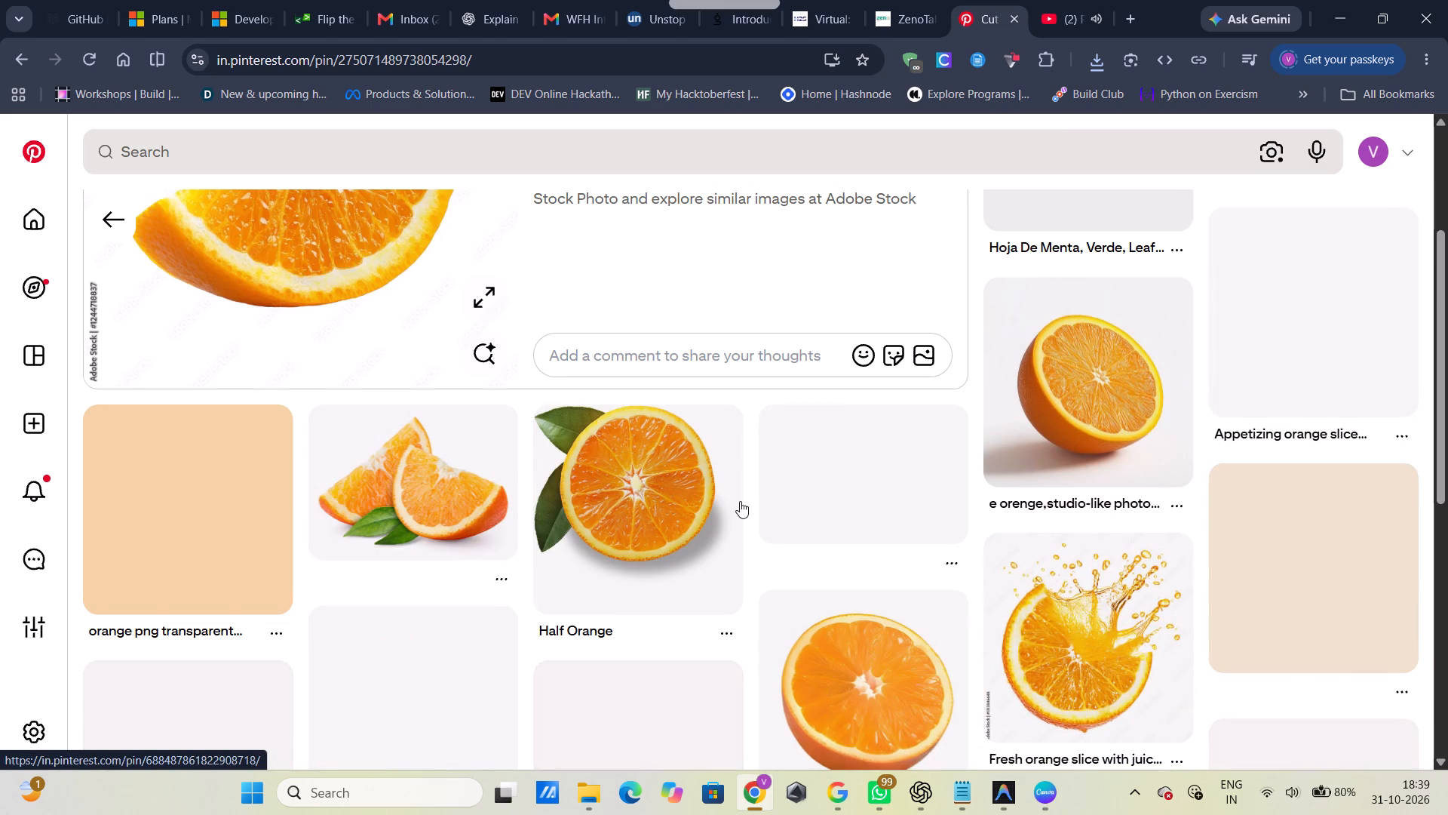
scroll(740, 501, "down", 3)
scroll(740, 501, "up", 1)
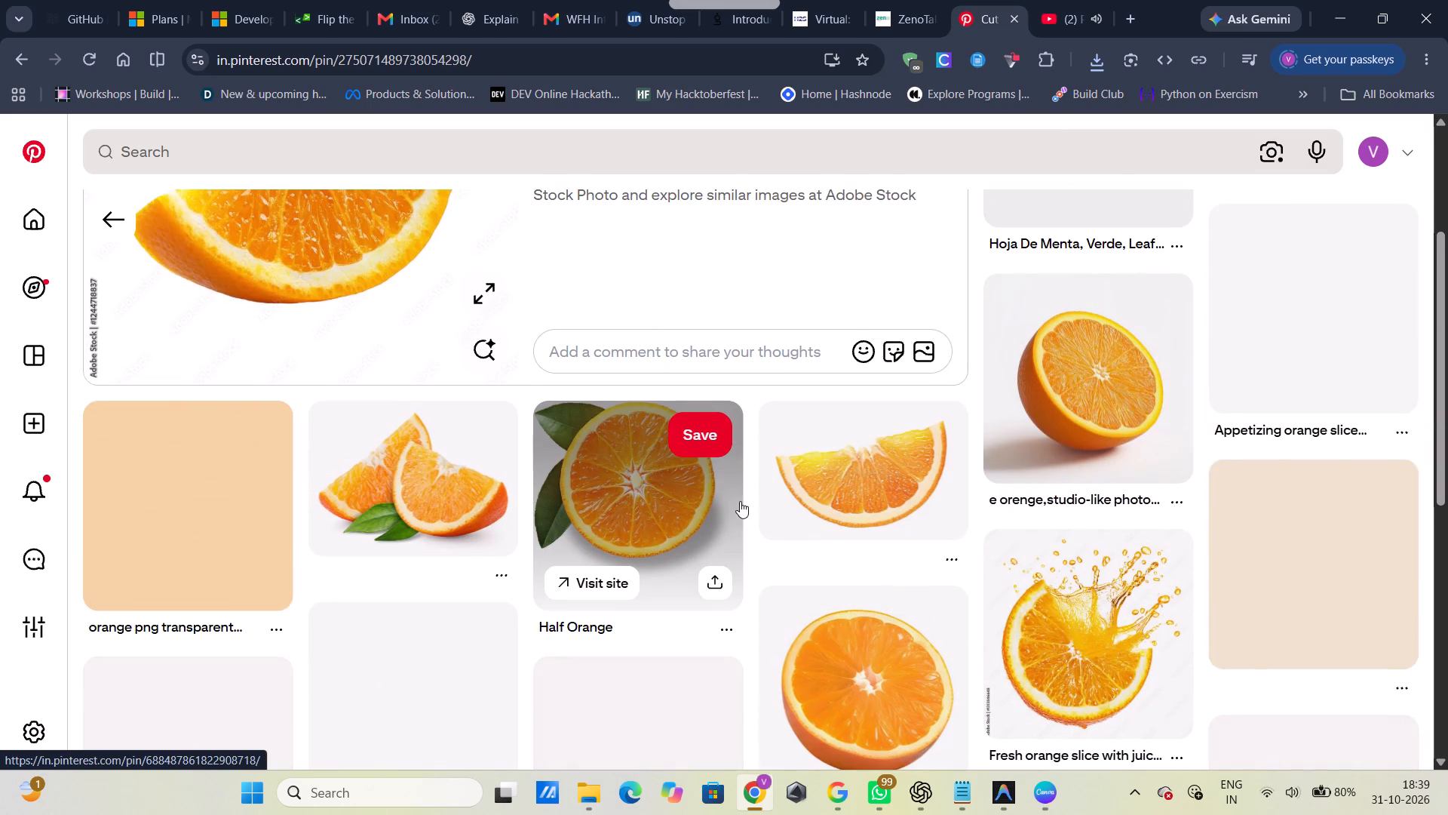
scroll(740, 501, "right", 1)
scroll(740, 501, "up", 3)
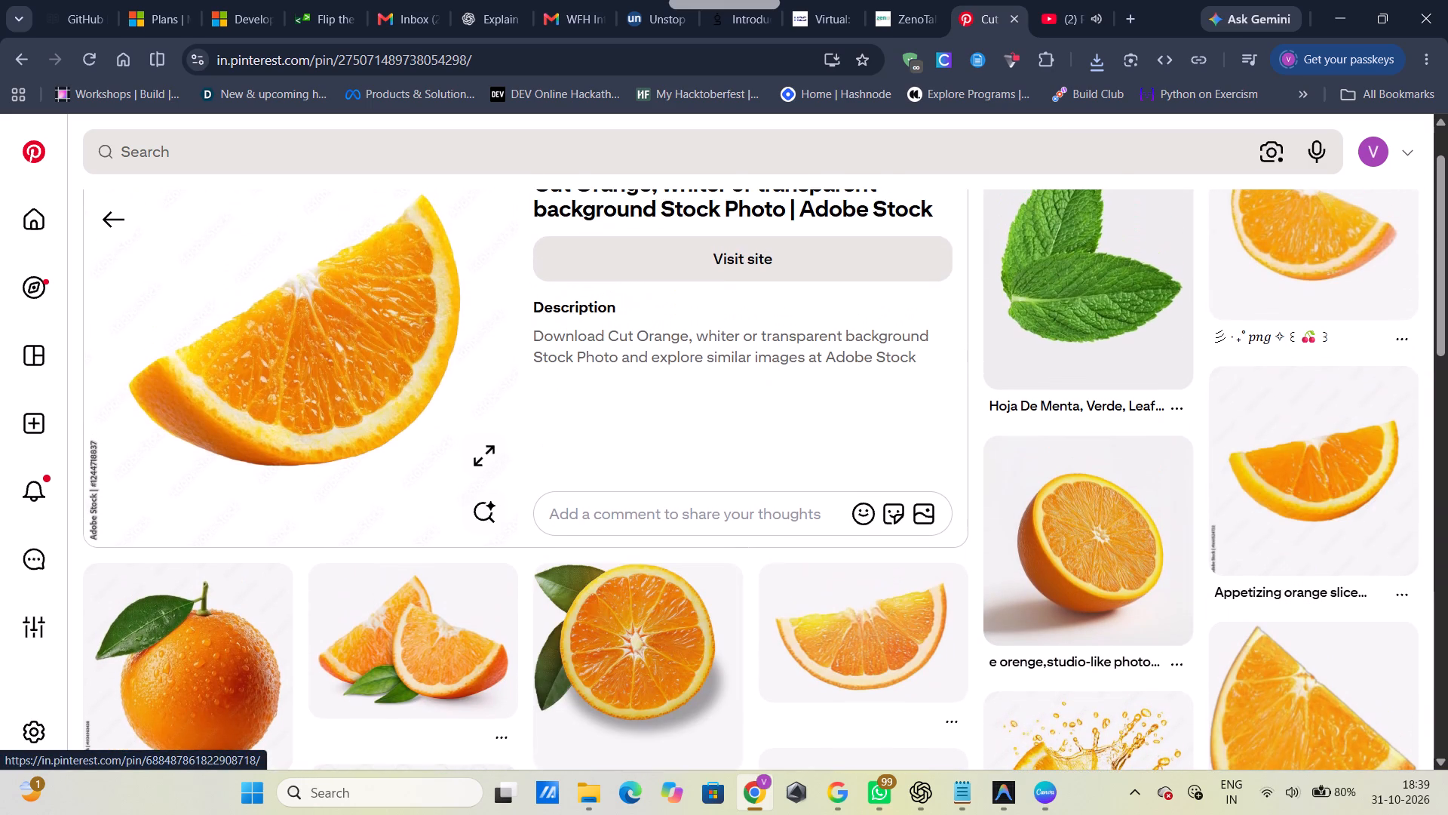
scroll(1109, 479, "up", 2)
scroll(807, 432, "down", 4)
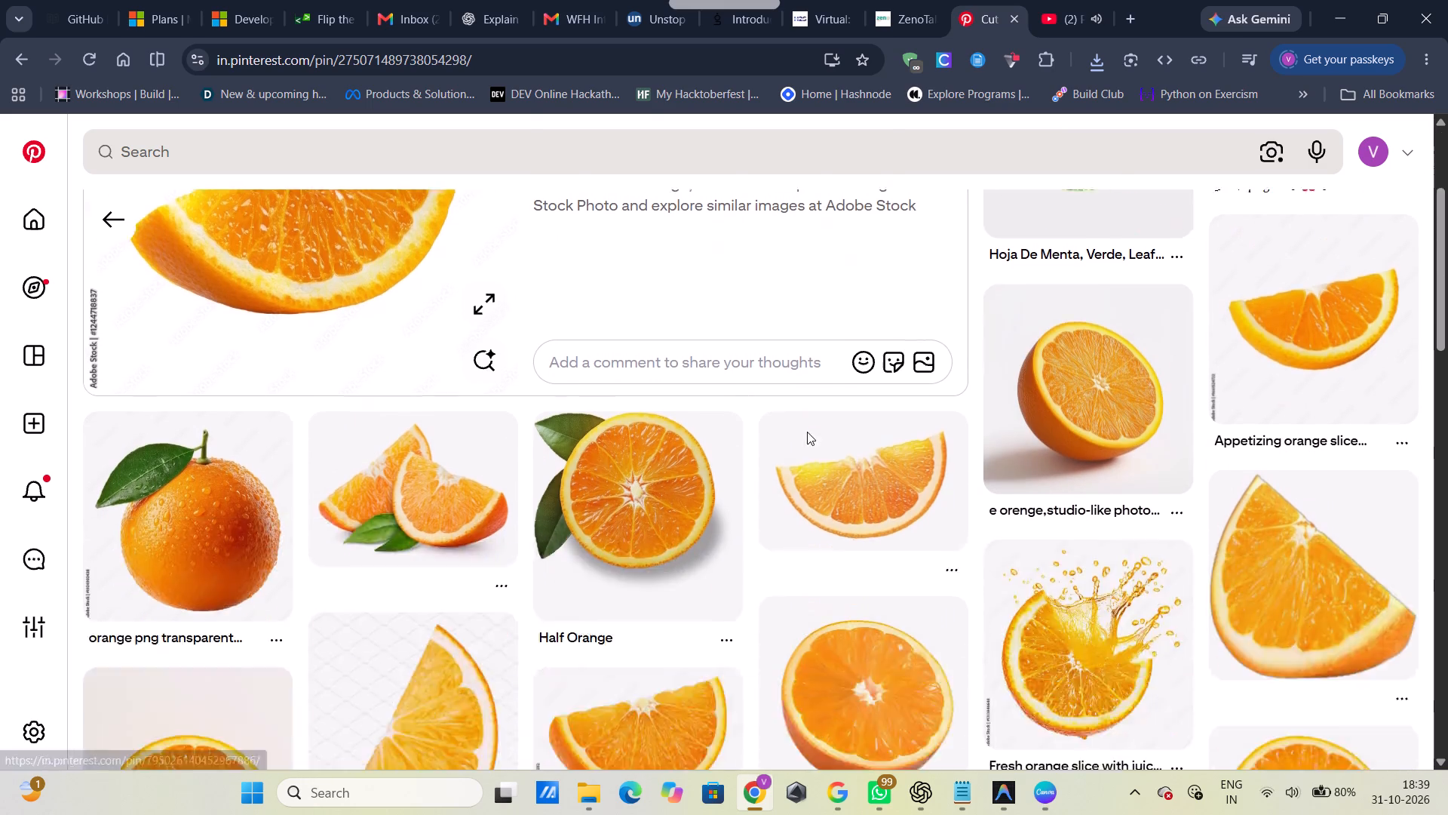
scroll(807, 432, "down", 3)
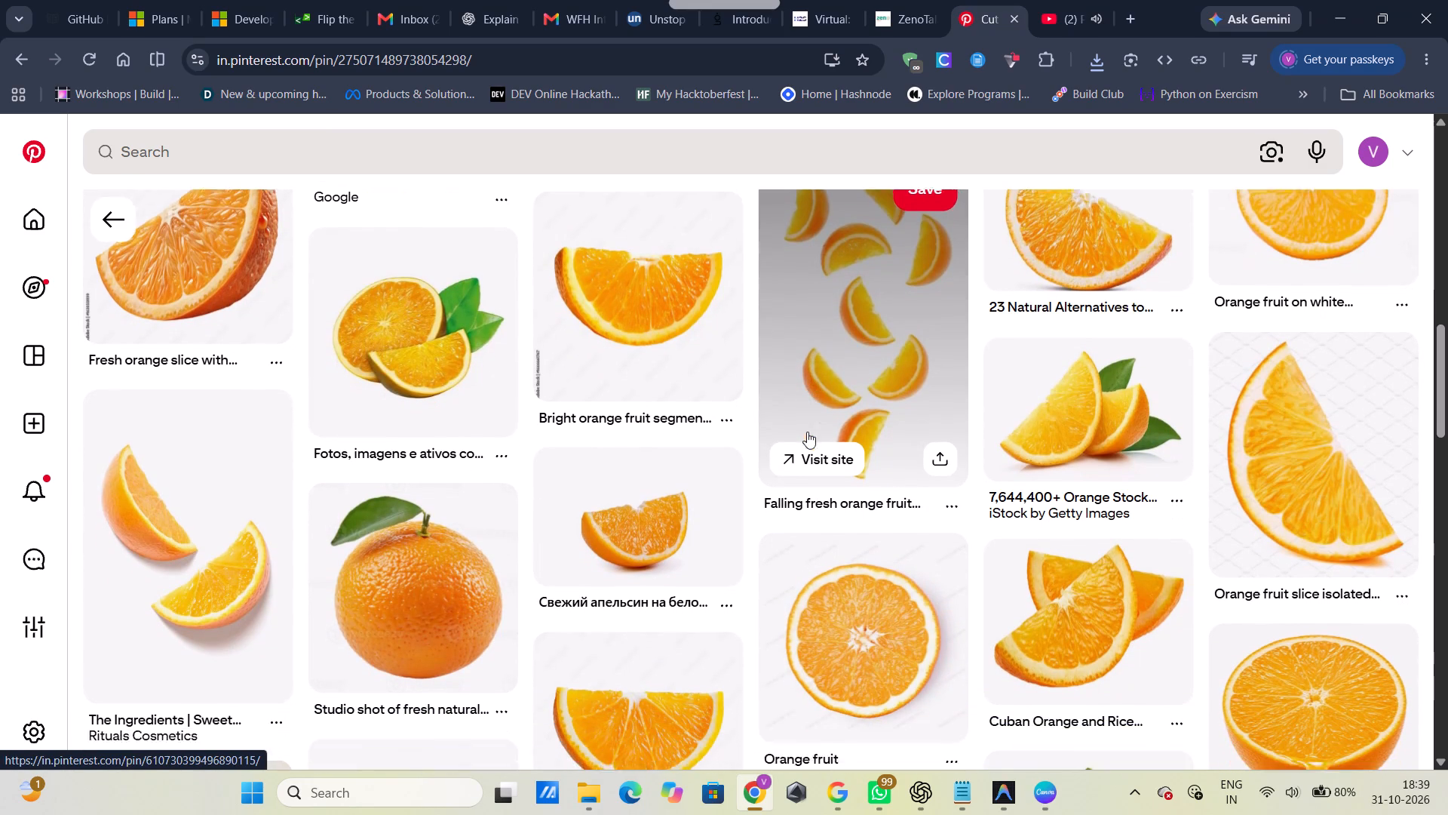
scroll(807, 432, "down", 2)
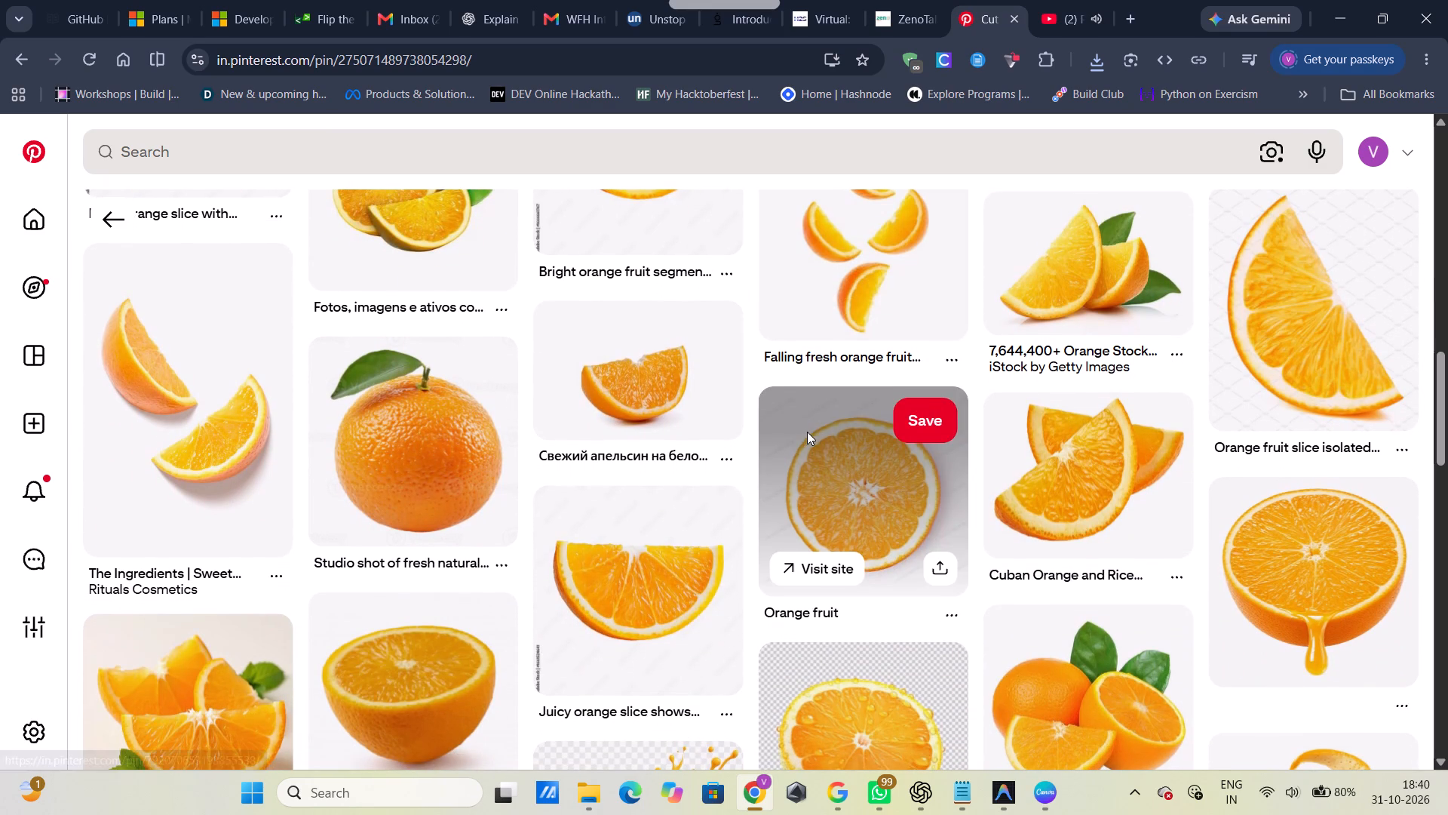
scroll(618, 594, "down", 3)
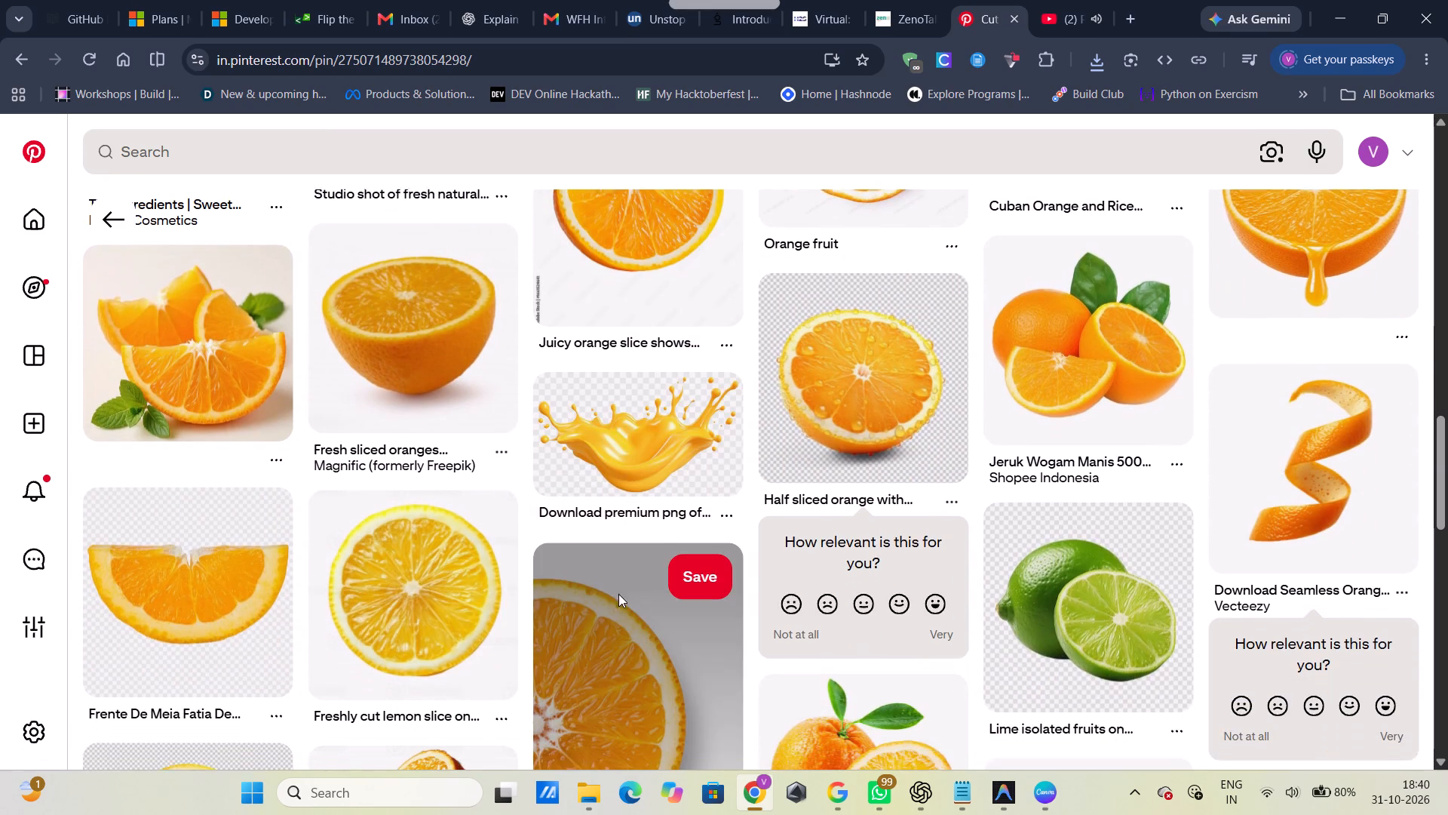
scroll(618, 594, "down", 1)
scroll(618, 594, "up", 7)
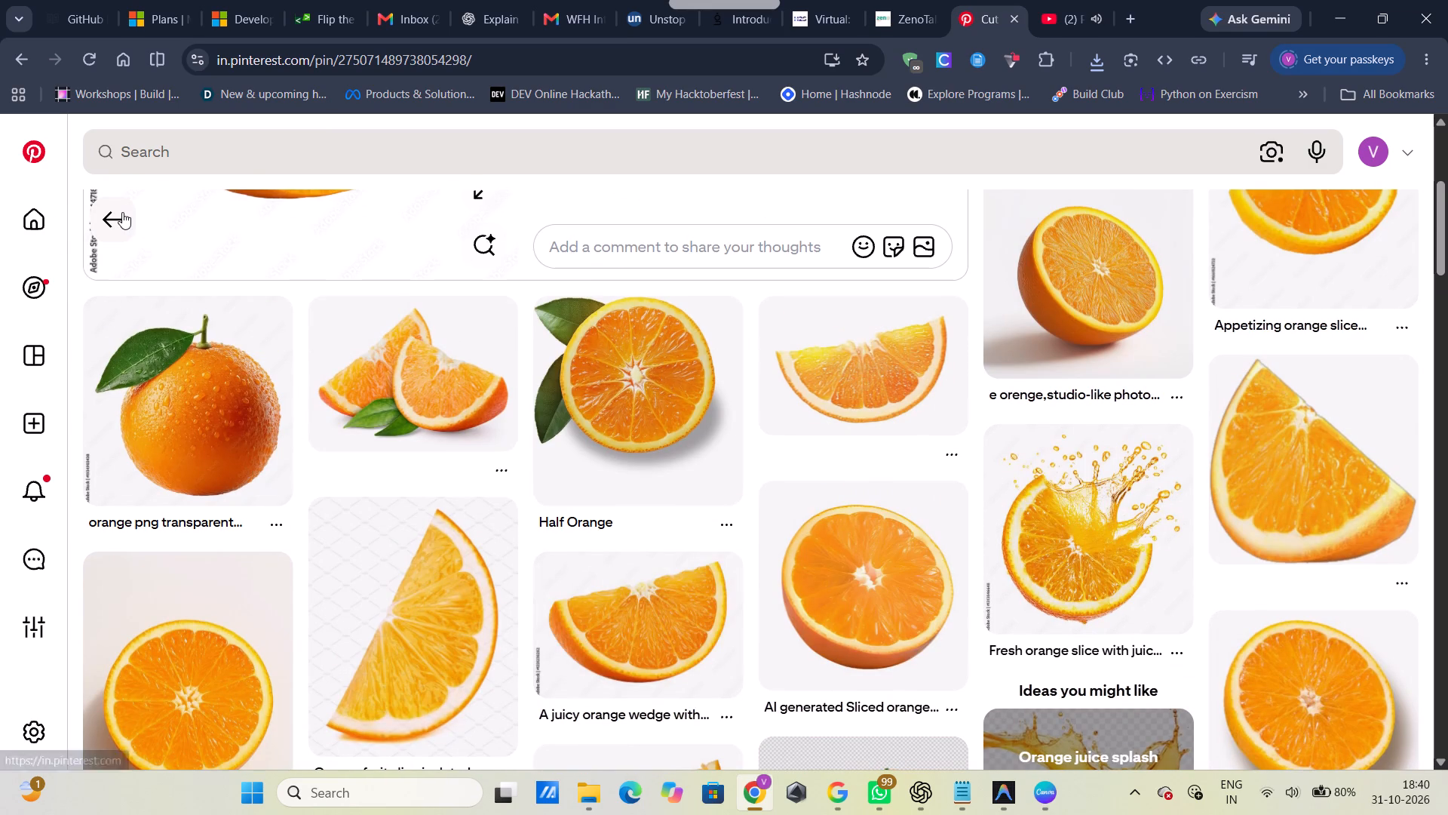
Return to the Half Orange Slice Clipart pin and examine its related pins for more usable fruit images.
left_click(122, 212)
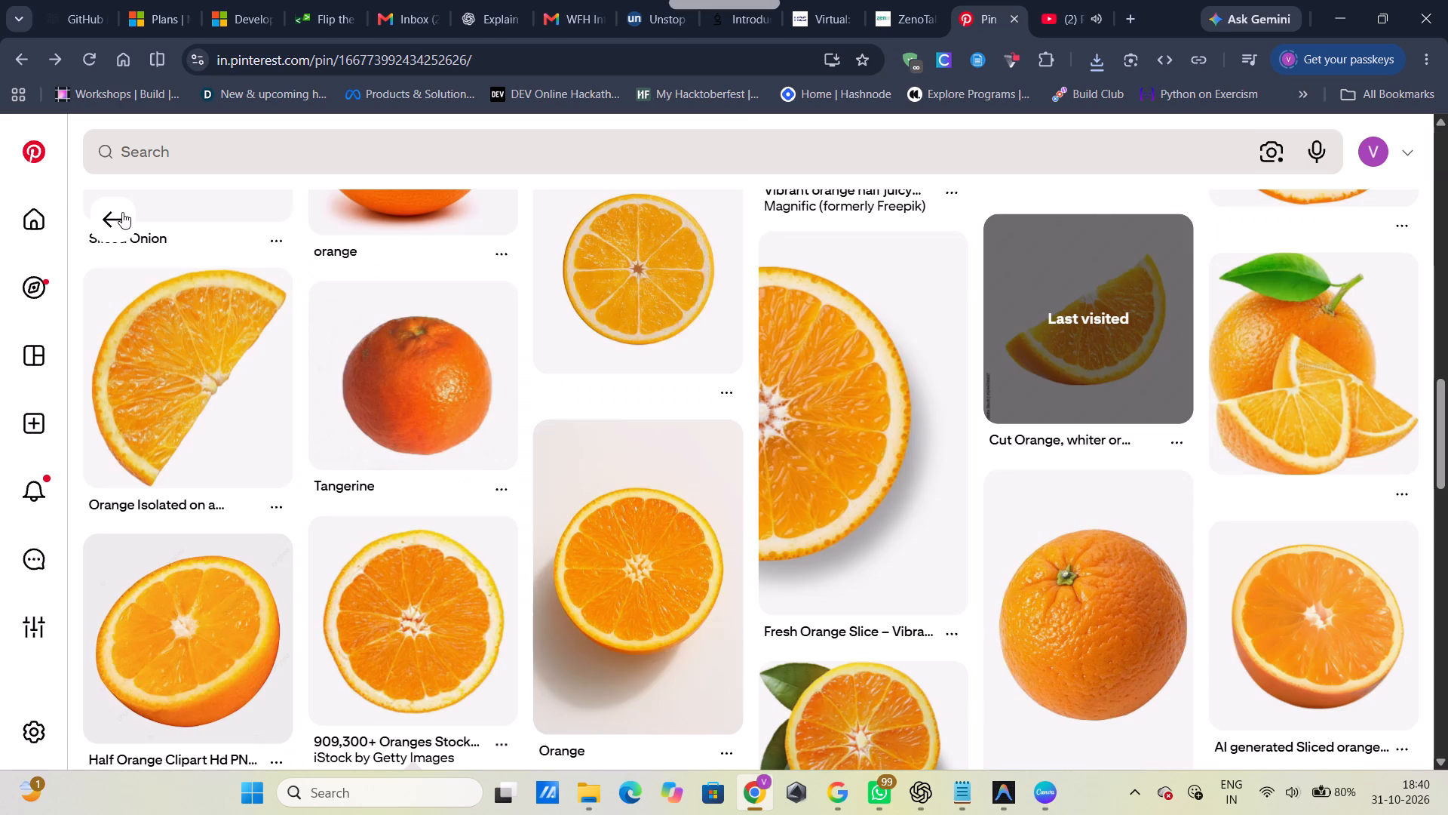
left_click(117, 214)
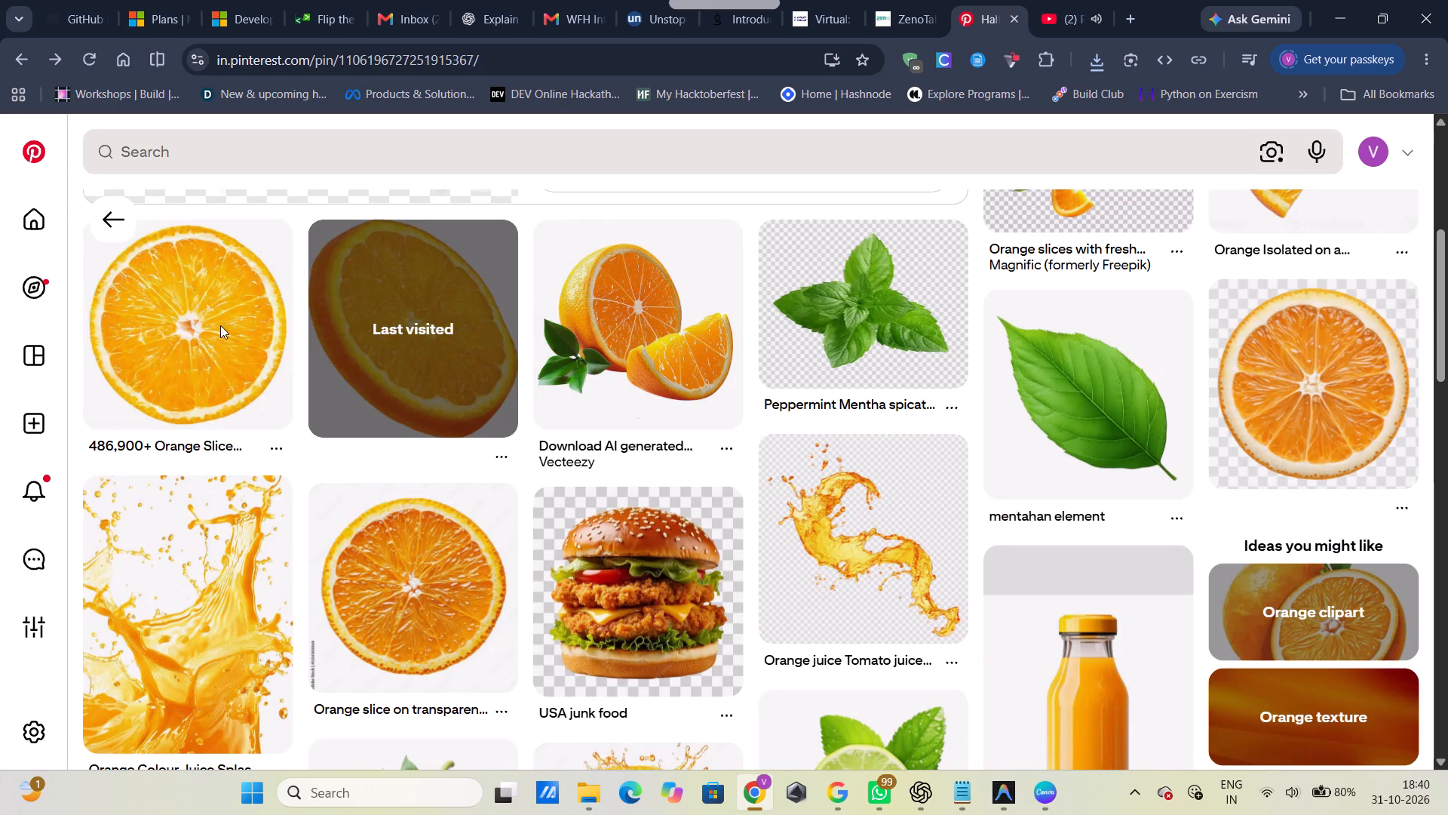
scroll(379, 568, "down", 1)
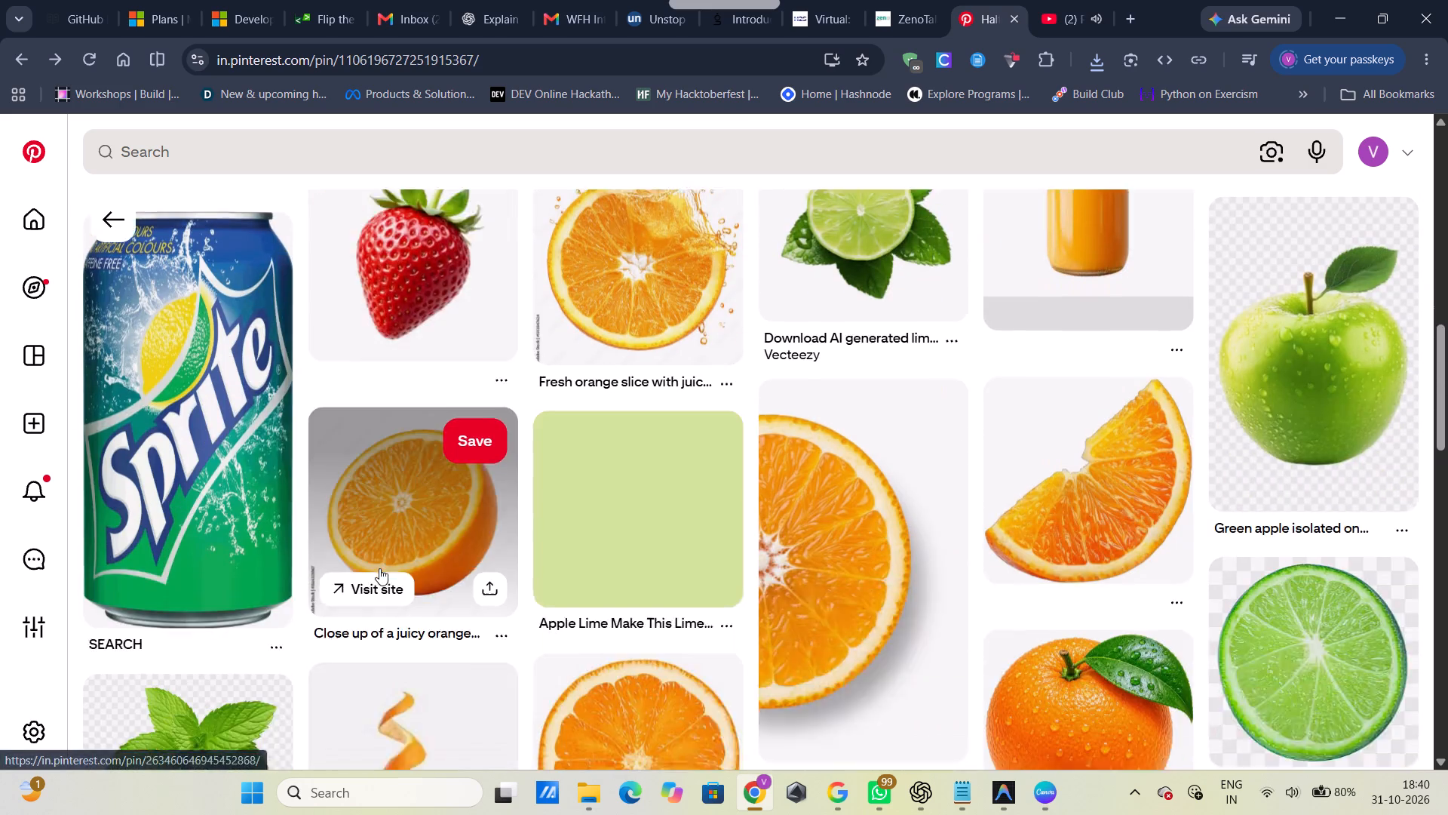
scroll(379, 568, "down", 1)
scroll(379, 568, "up", 3)
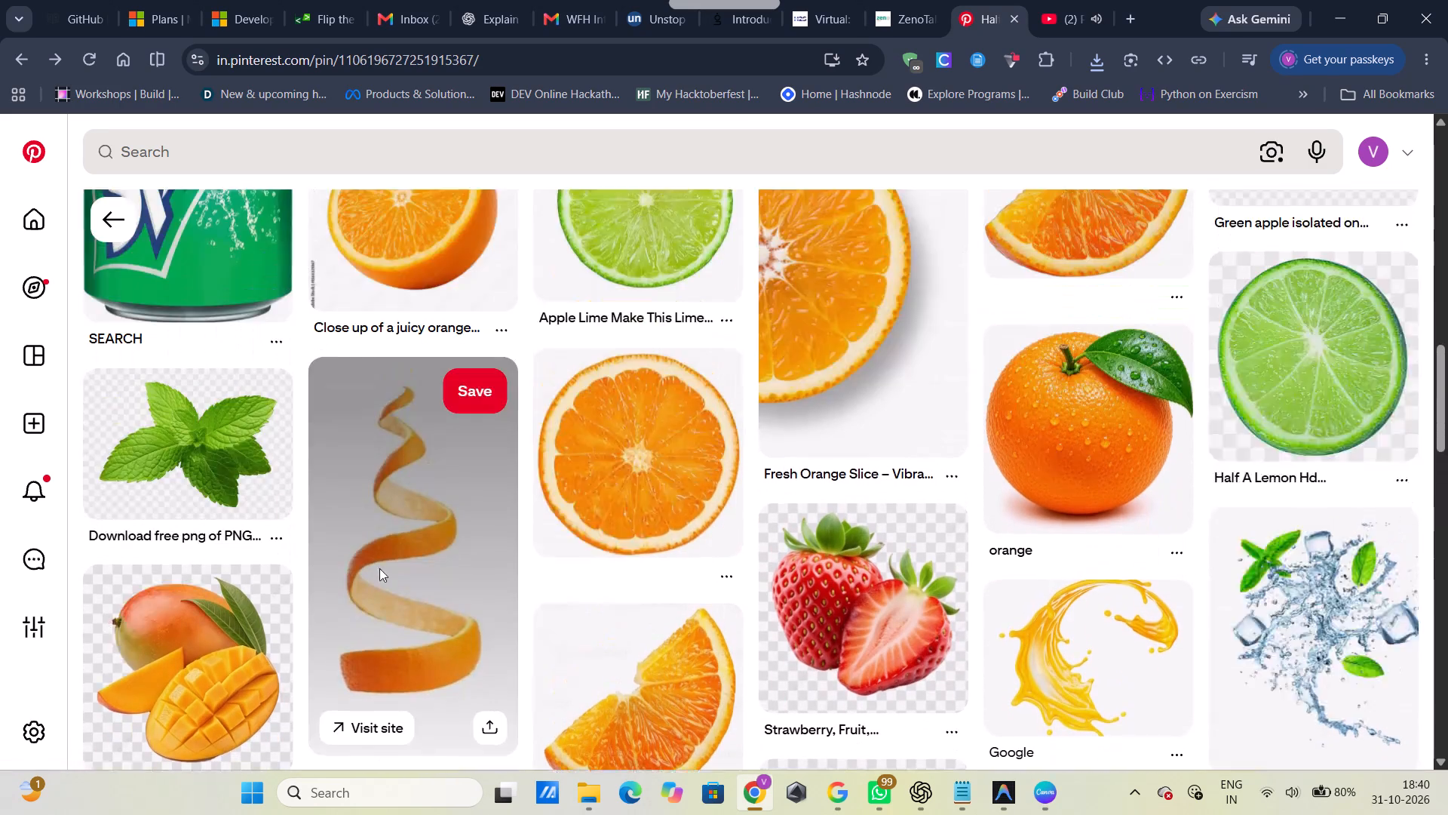
scroll(379, 568, "up", 6)
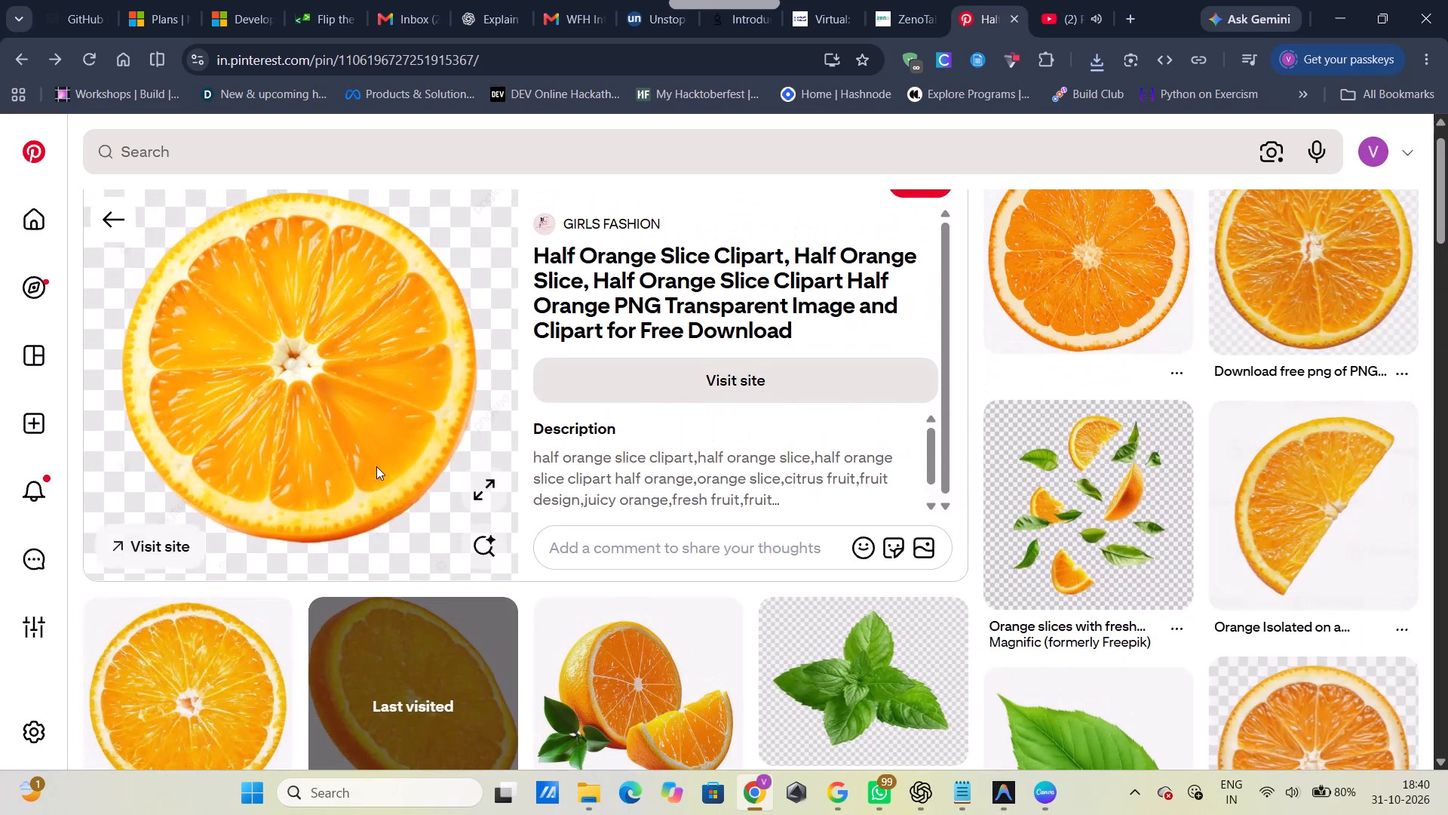
scroll(808, 266, "up", 1)
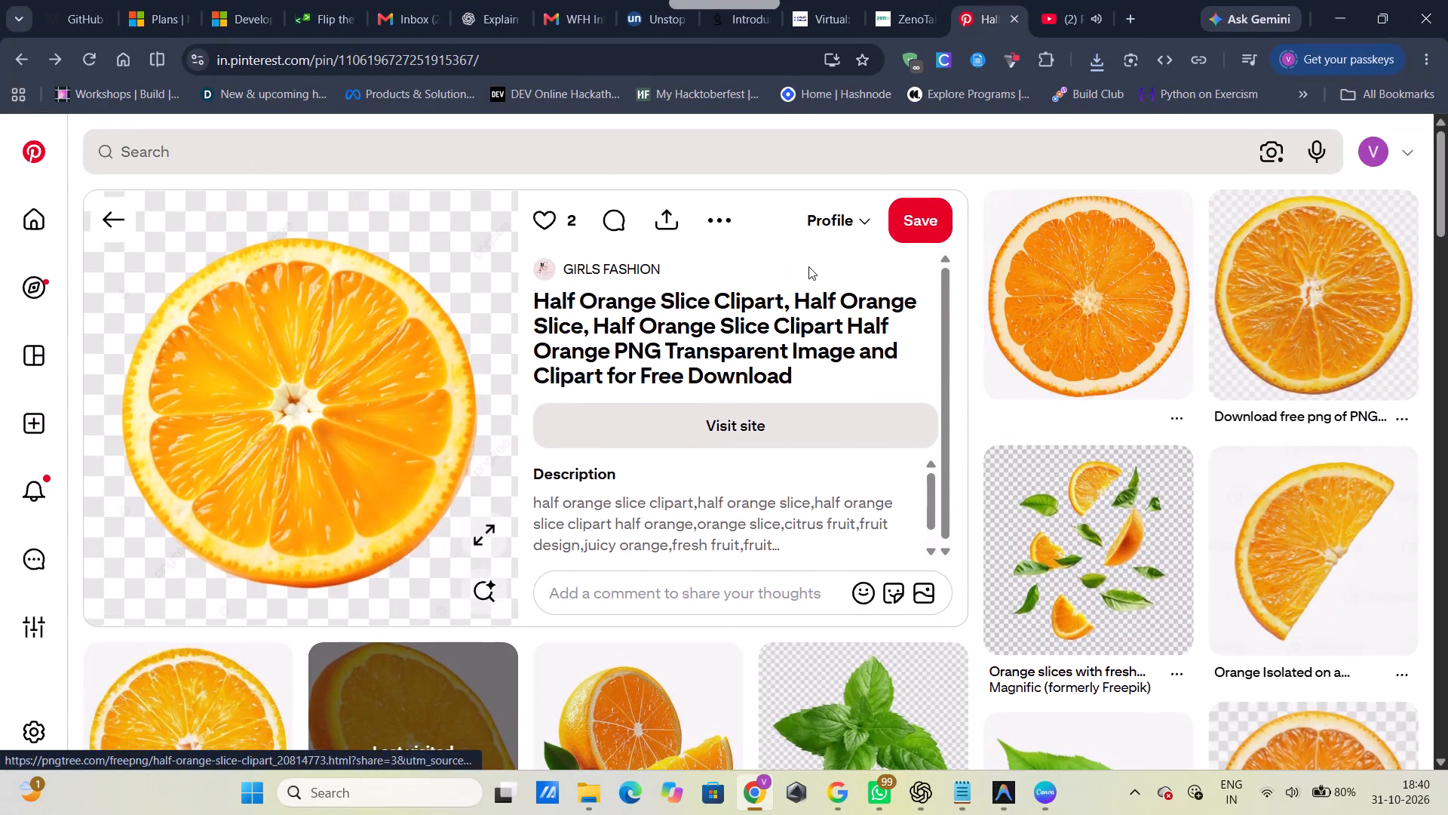
scroll(808, 266, "up", 1)
scroll(1155, 472, "down", 4)
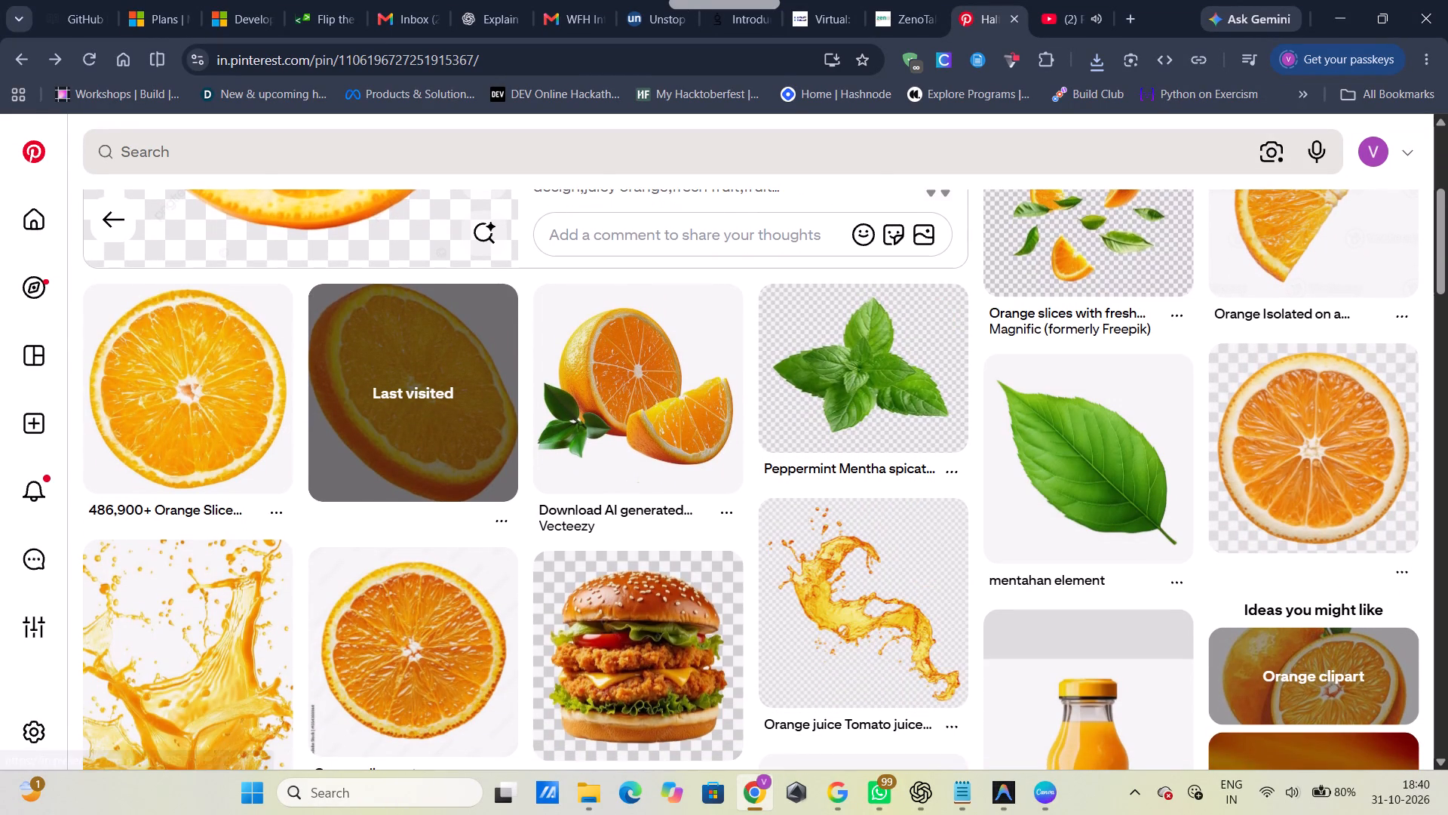
Search Pinterest for SOLID ORANGE COLOR.
left_click(632, 161)
type("SOLI")
type("D ORANGE COLOR")
key("Return")
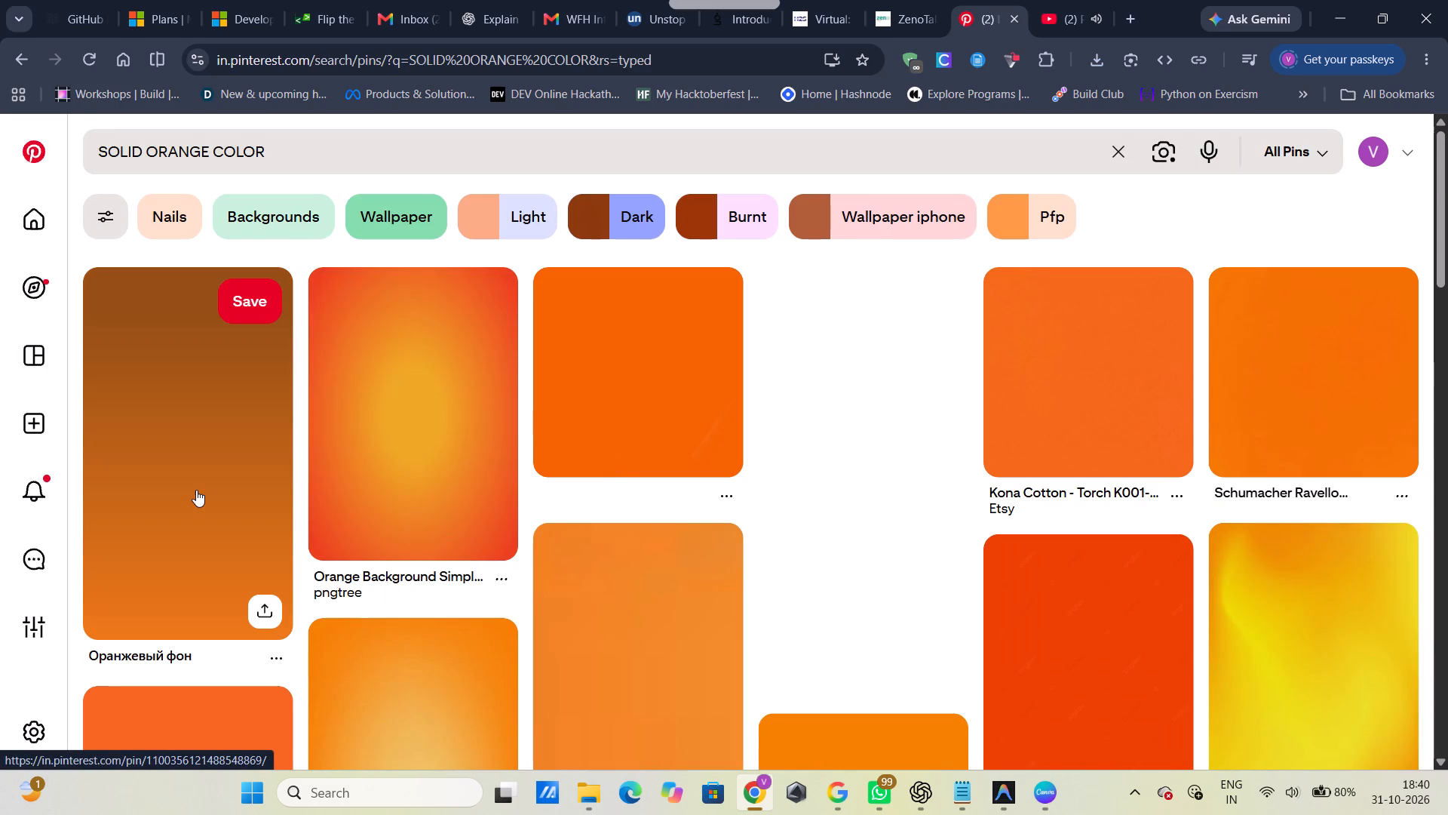
Download the plain orange background image from the Оранжевый фон pin, the first of the search results.
right_click(196, 490)
left_click(118, 420)
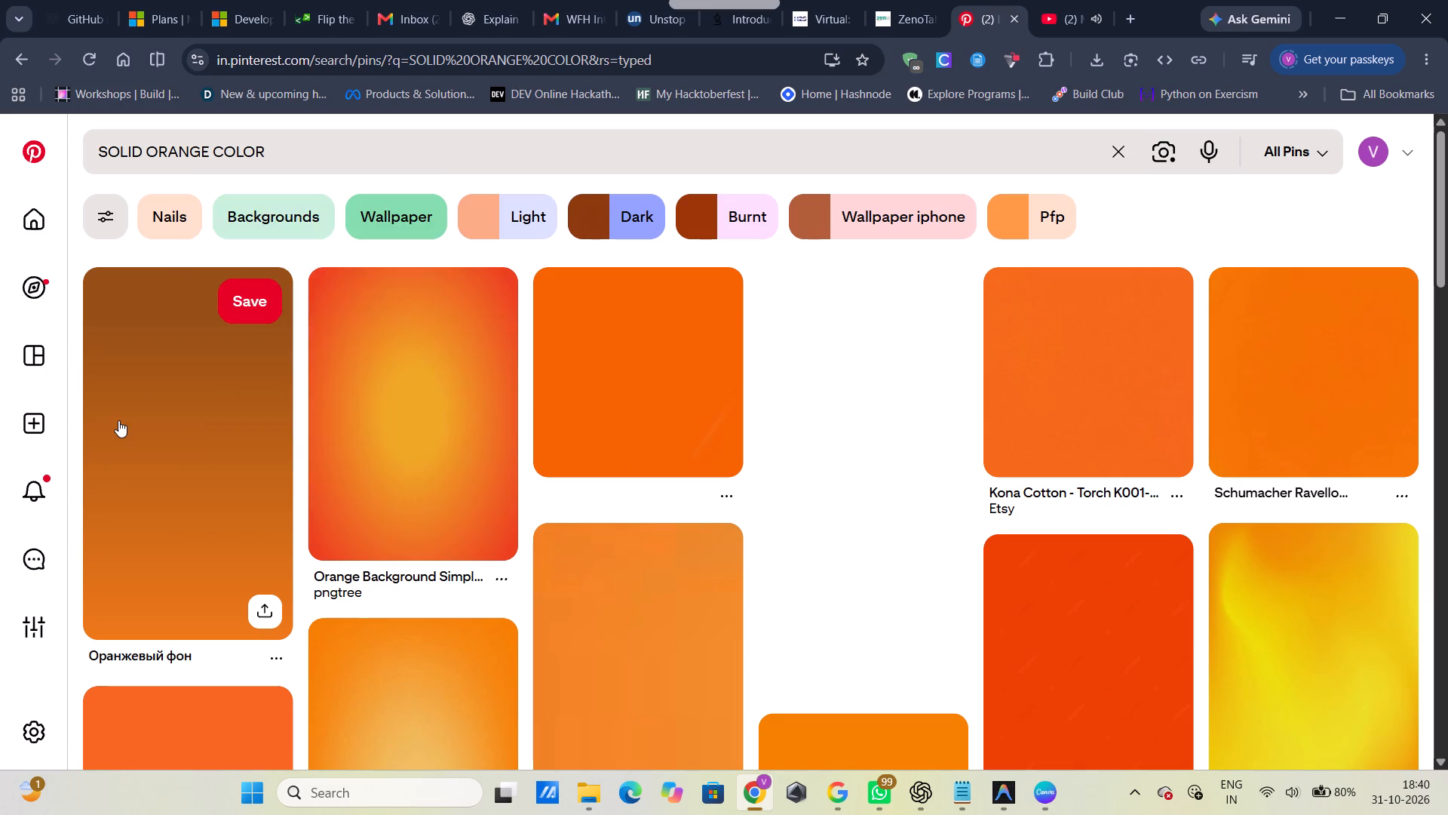
left_click(730, 217)
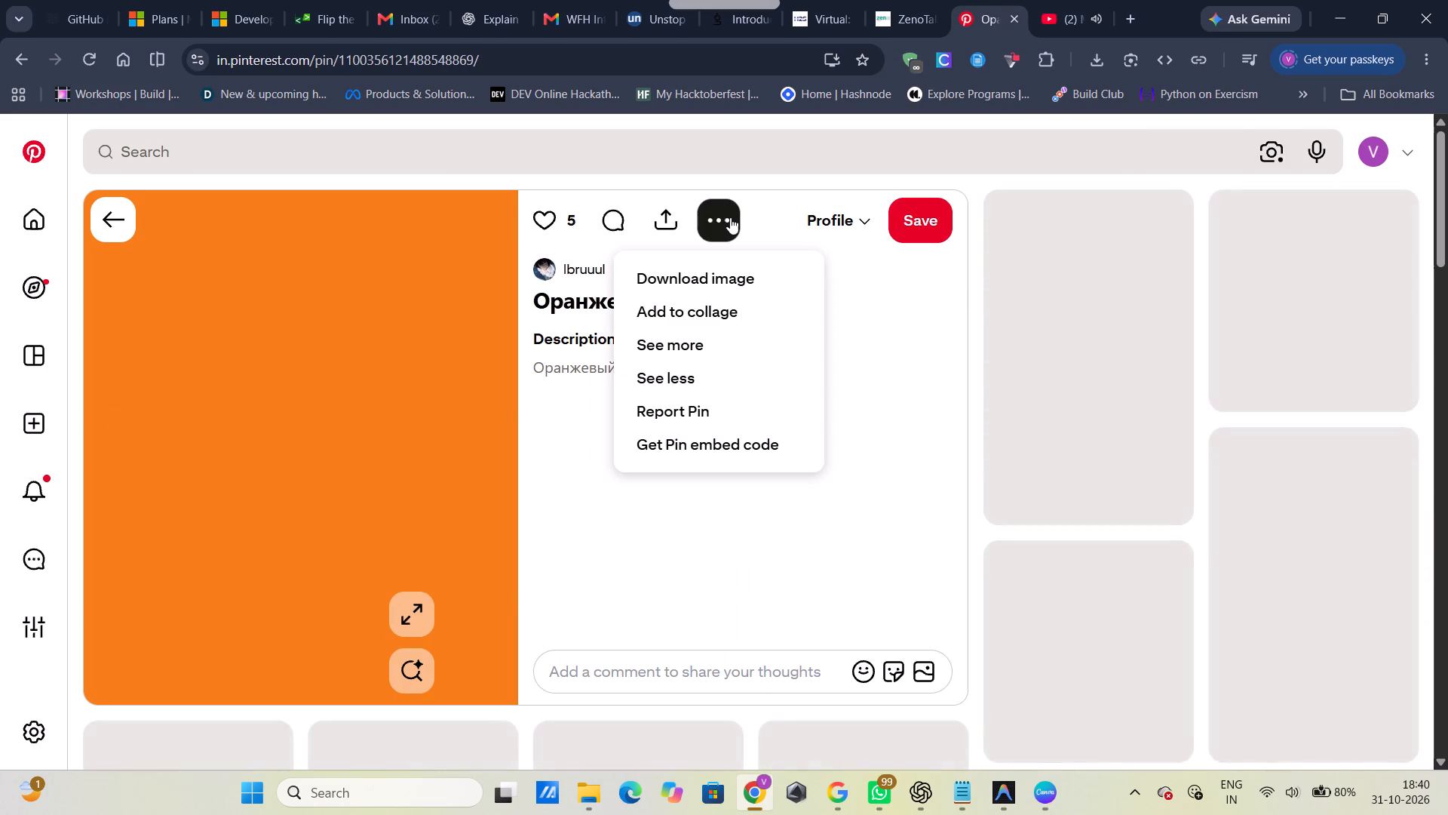
left_click(719, 277)
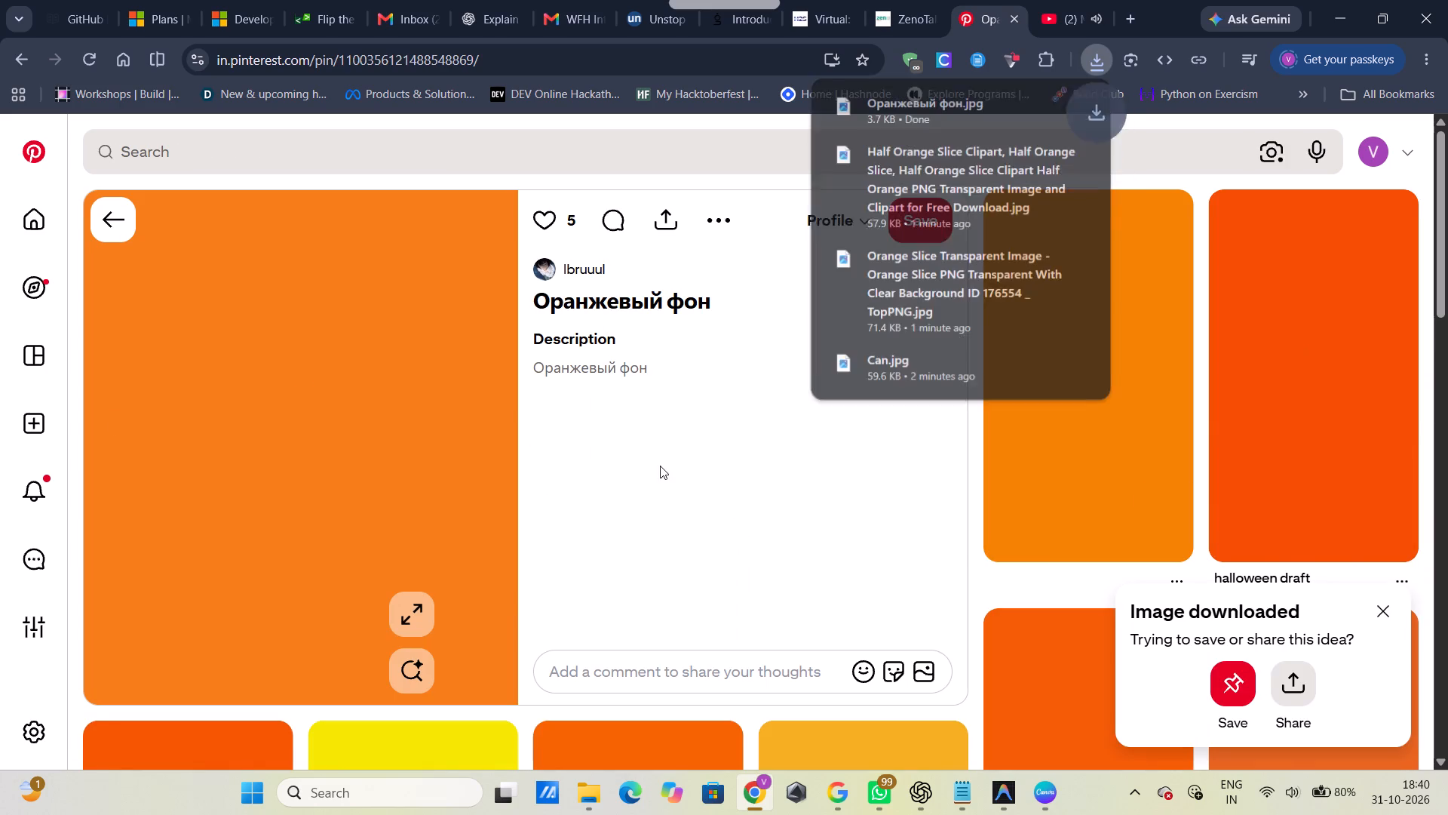
Examine the downloaded pin's related pins and the SOLID ORANGE COLOR search results for other orange shades.
scroll(660, 466, "down", 7)
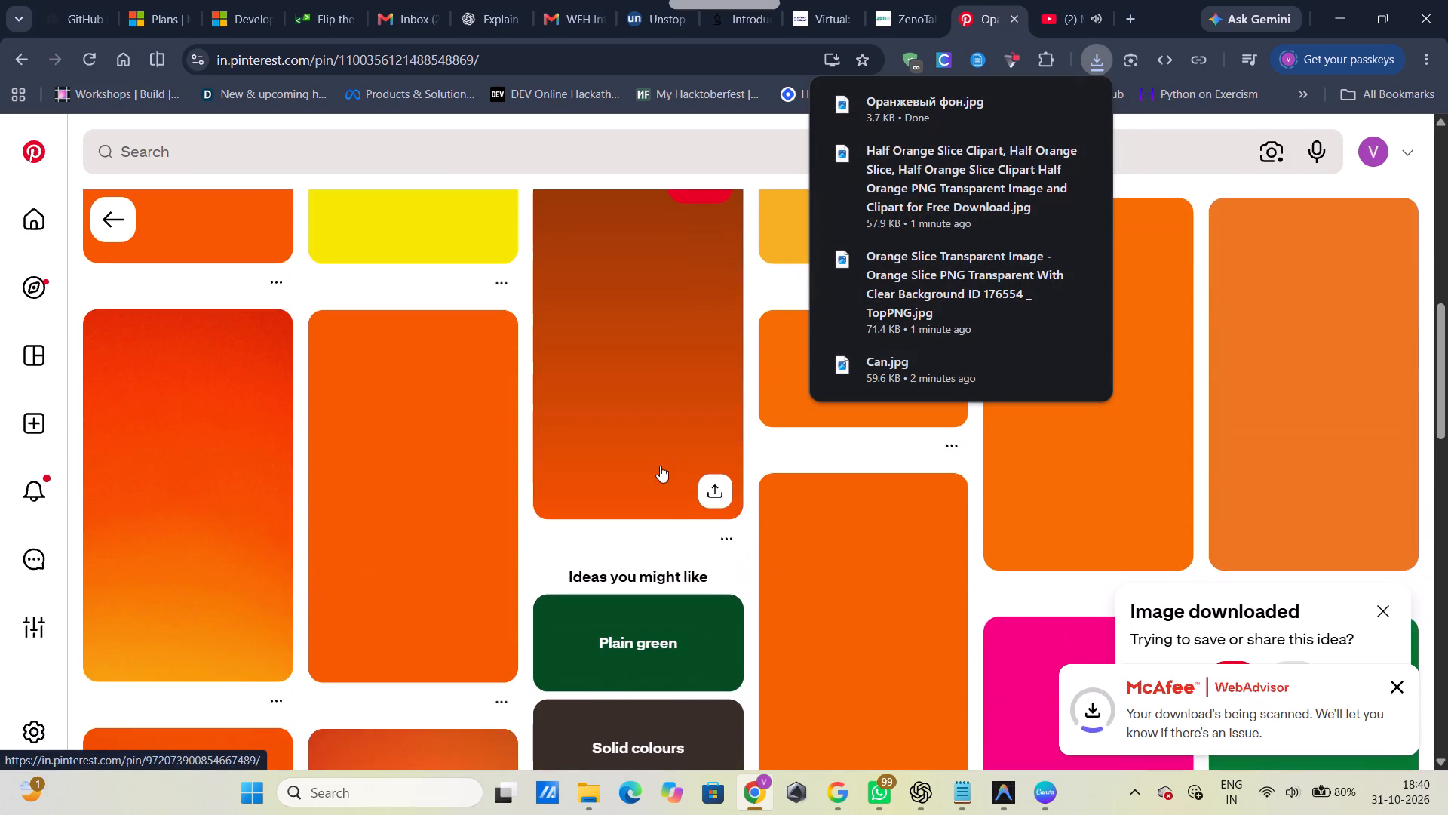
scroll(660, 466, "up", 7)
left_click(116, 229)
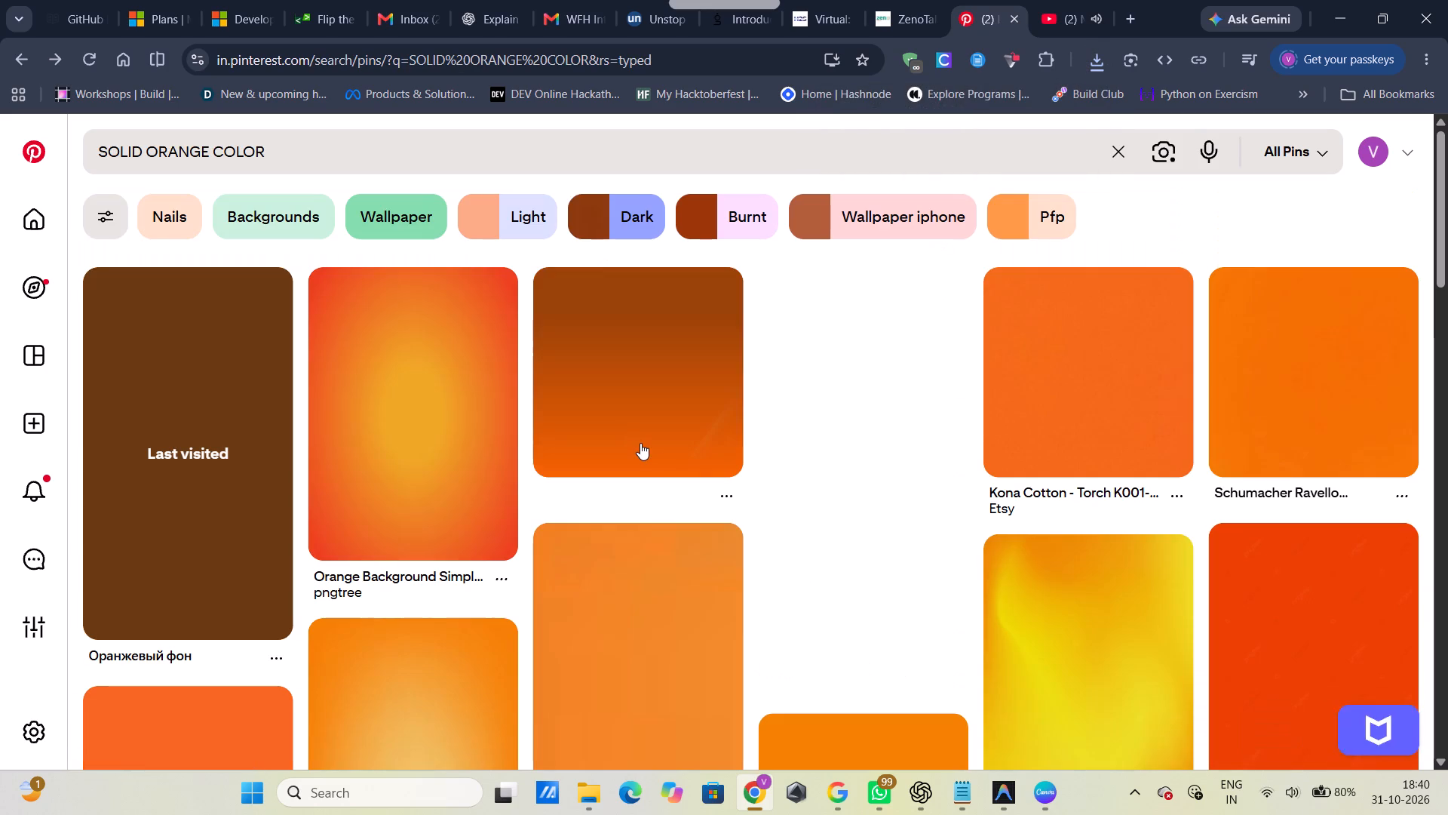
scroll(804, 520, "down", 4)
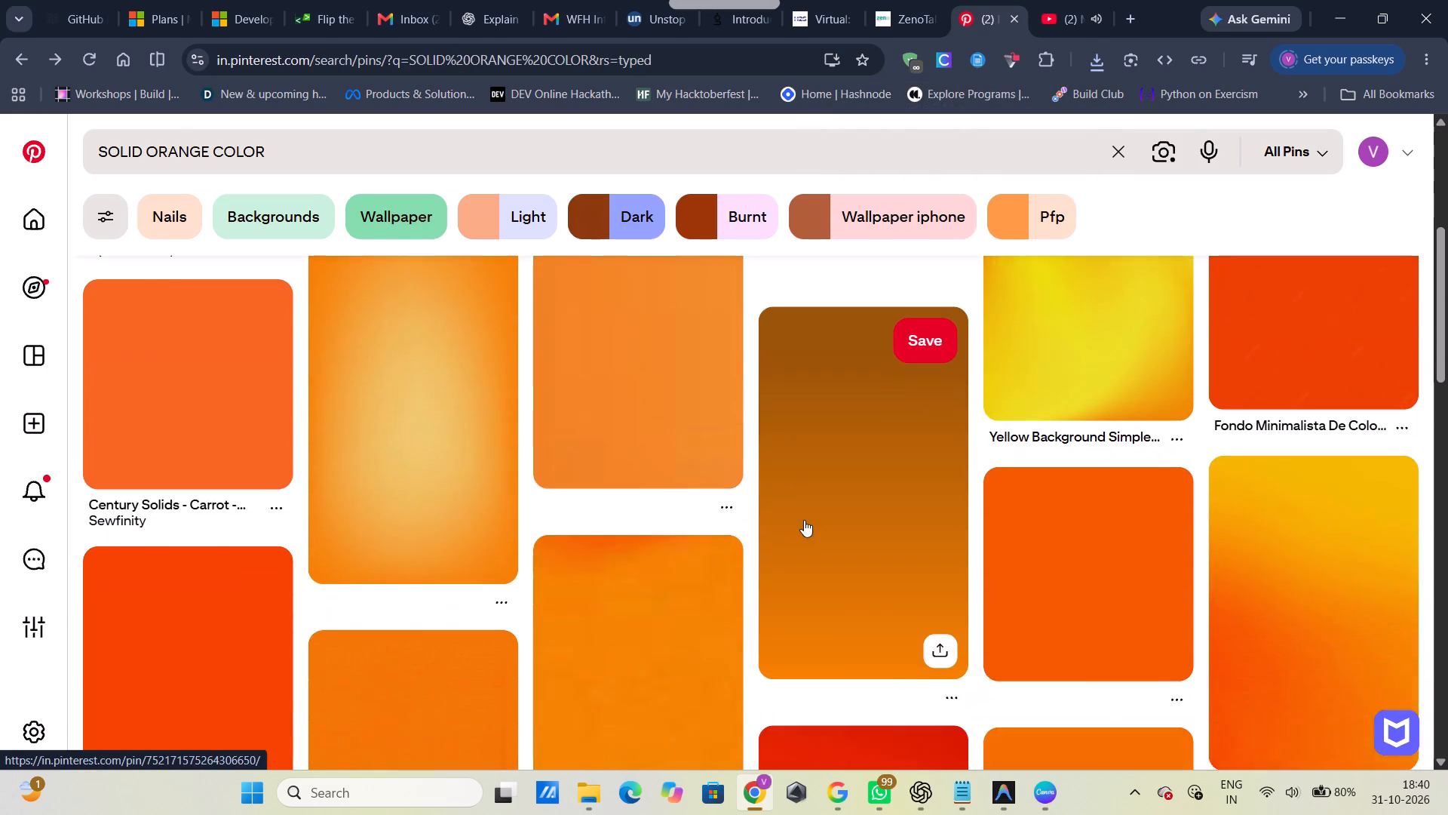
scroll(804, 520, "down", 8)
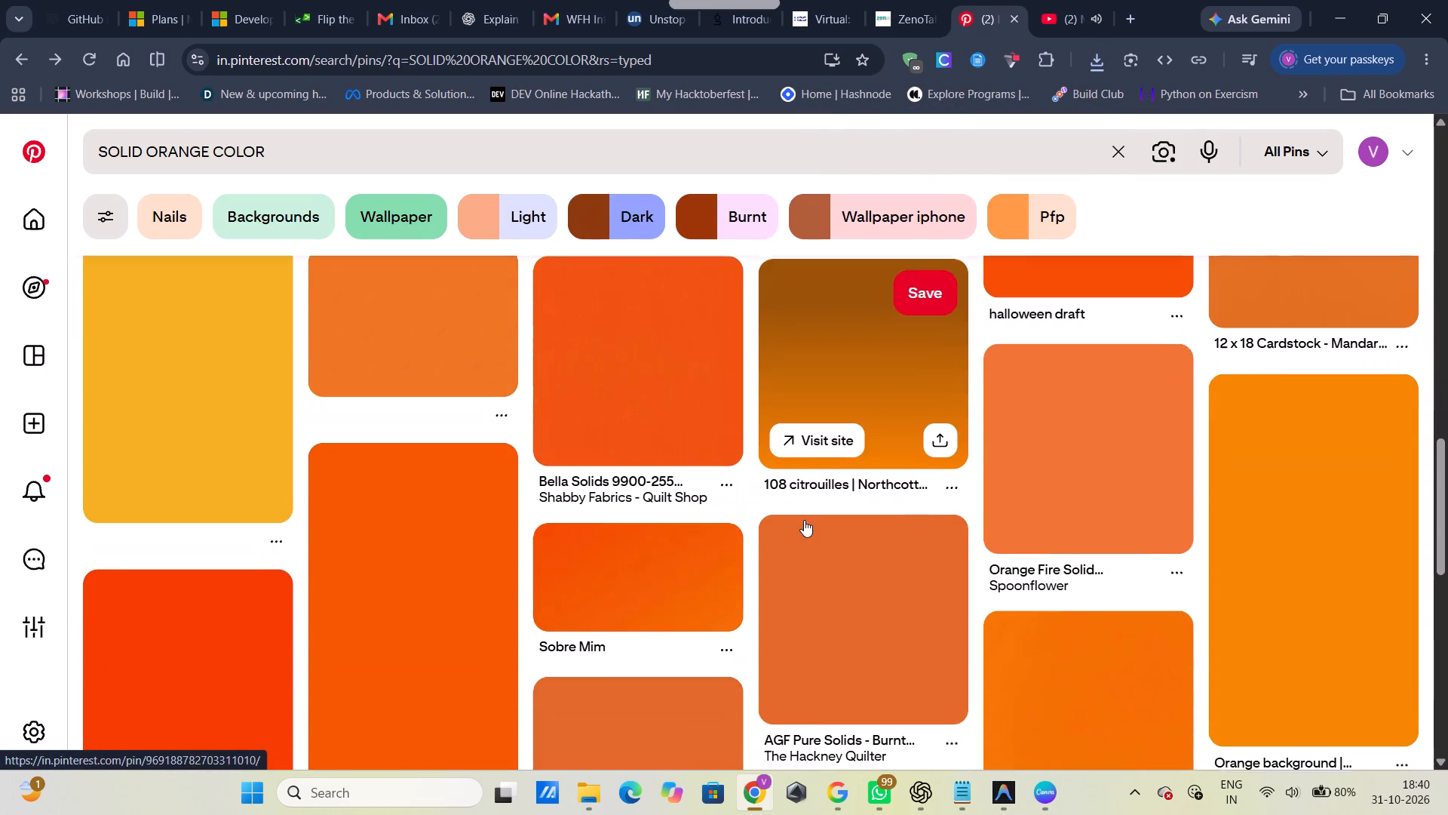
scroll(804, 520, "down", 3)
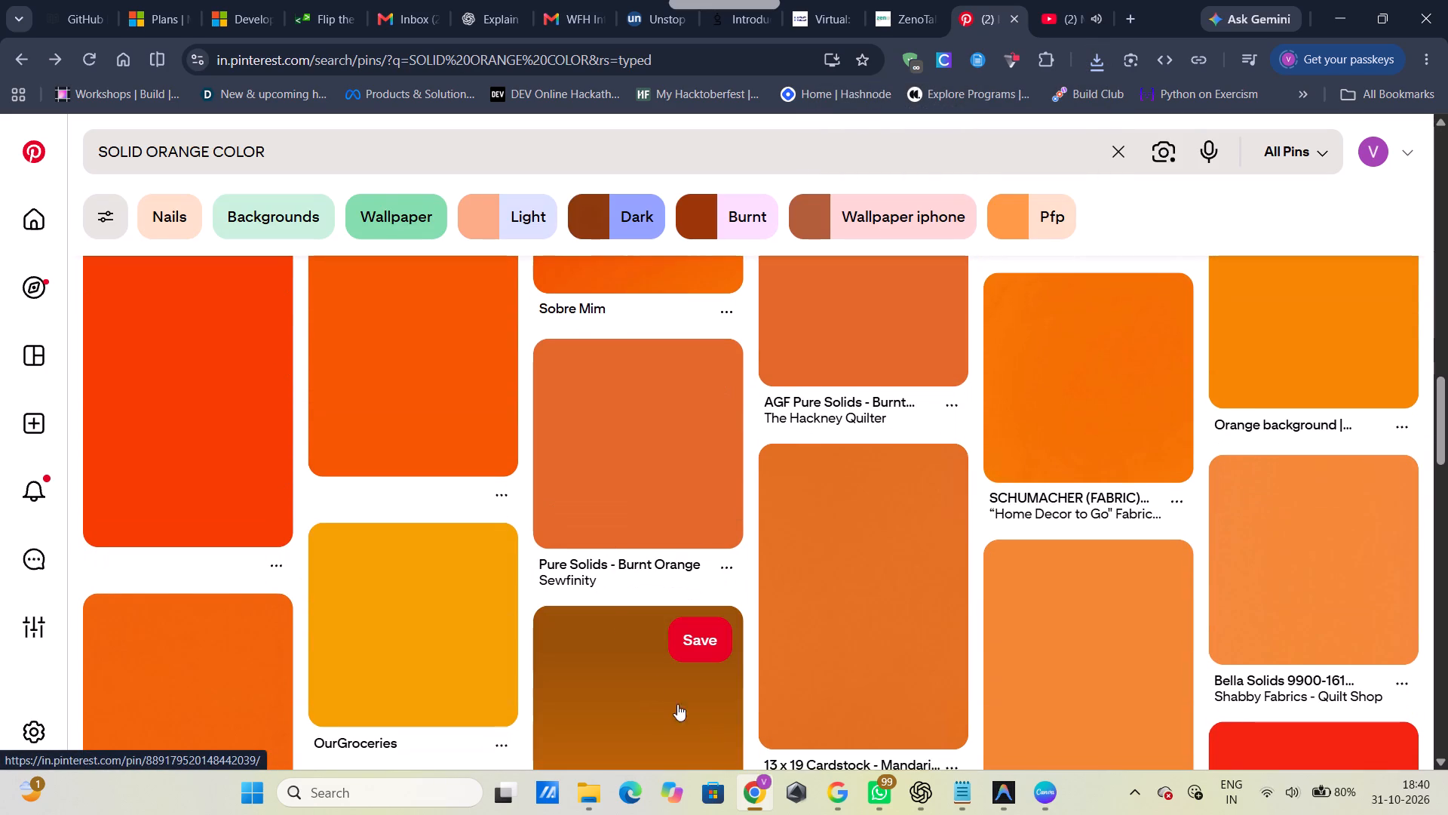
scroll(612, 607, "down", 4)
scroll(920, 683, "down", 3)
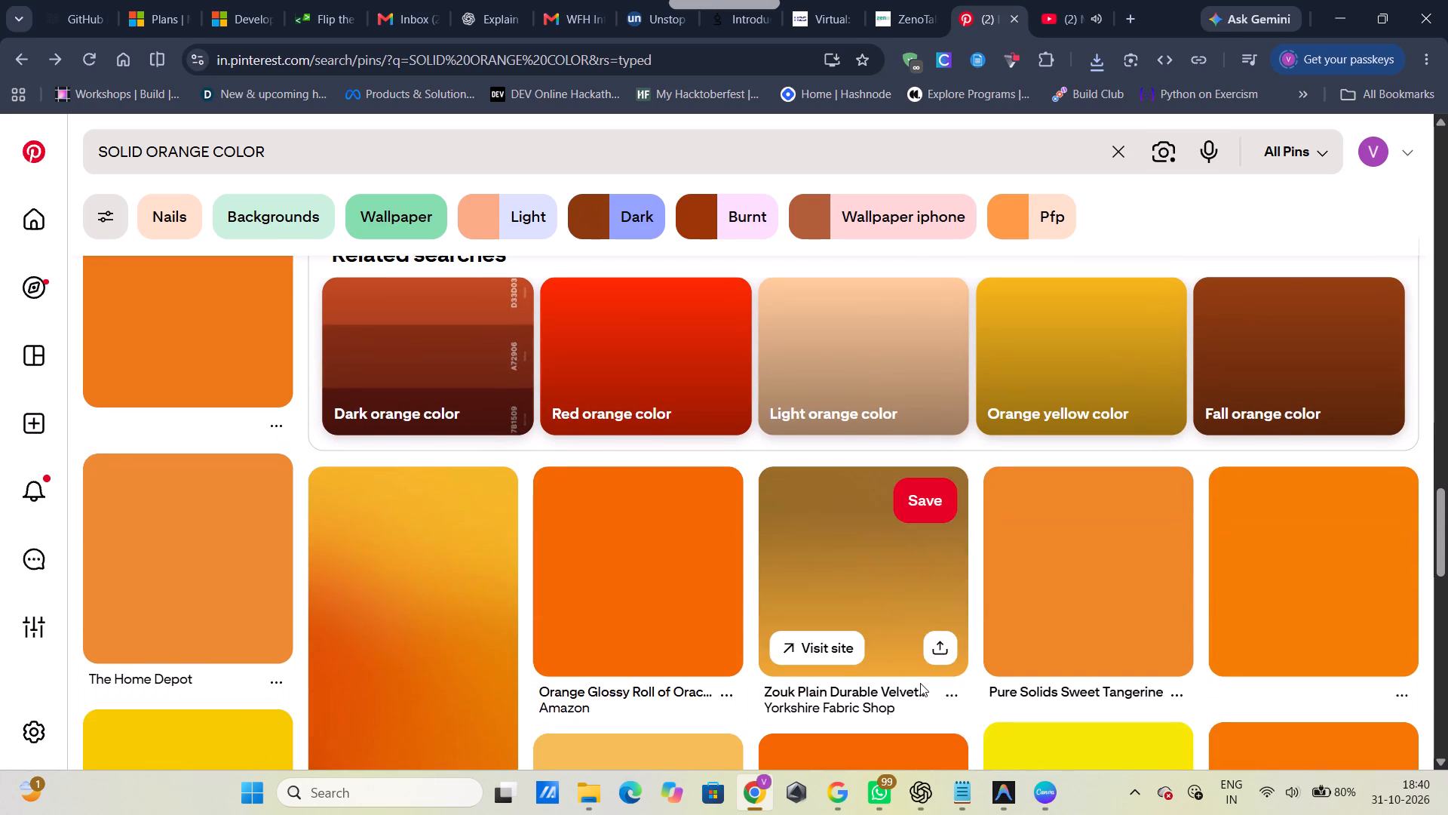
Switch to Canva and upload the four downloaded images: Оранжевый фон, Half Orange Slice Clipart, Orange Slice Transparent Image and Can.
left_click(1041, 785)
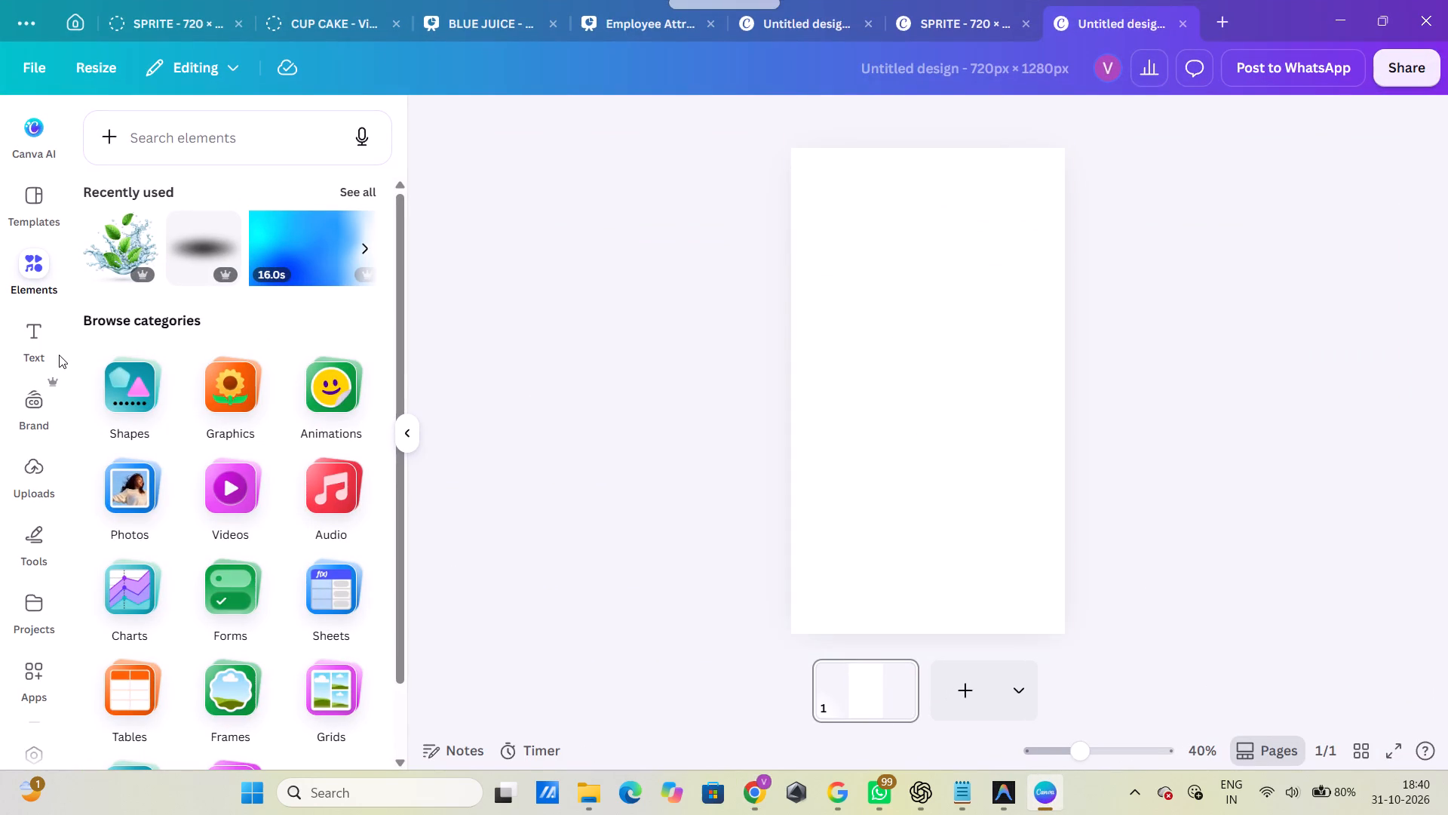
left_click(40, 481)
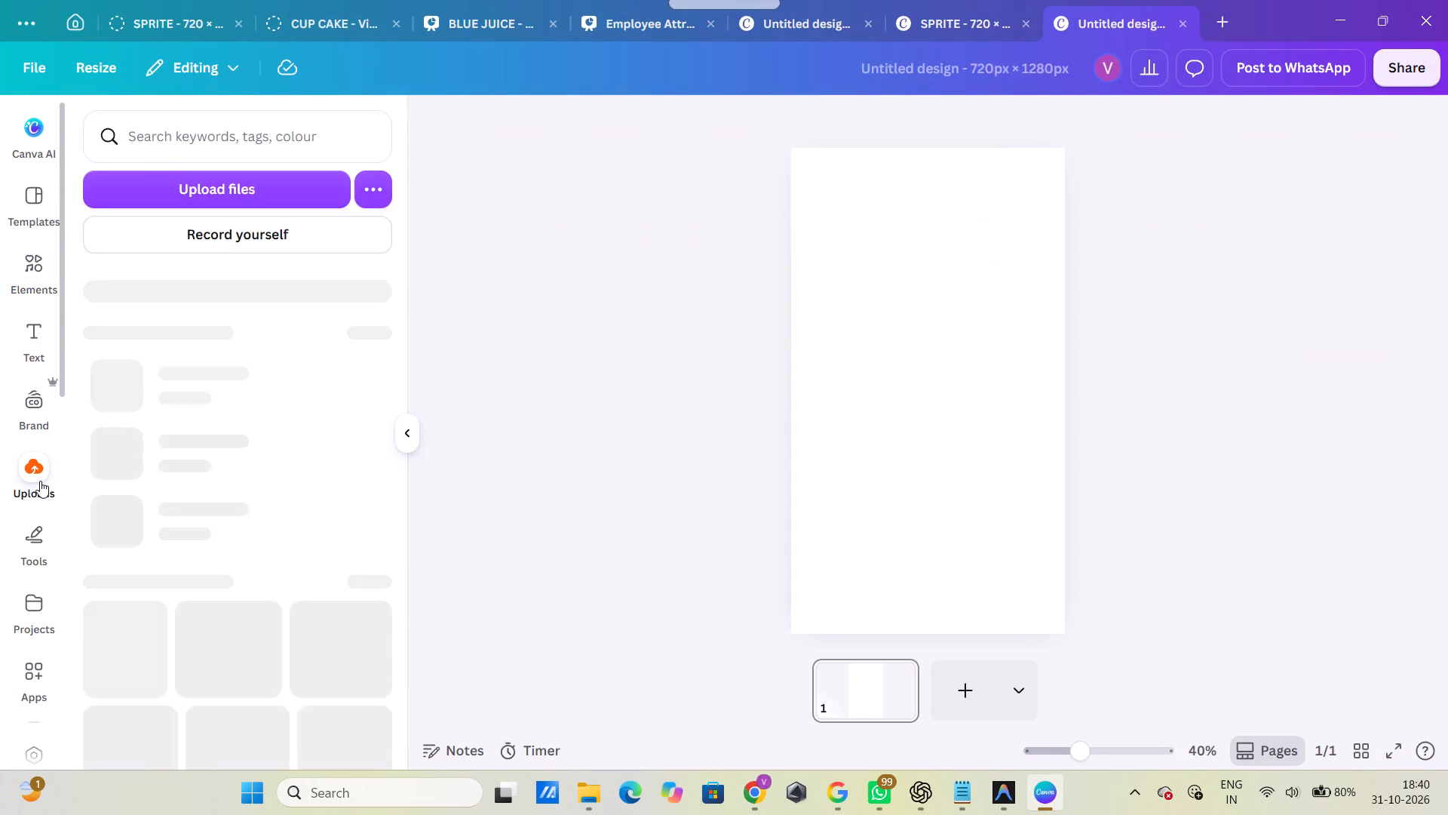
left_click(195, 189)
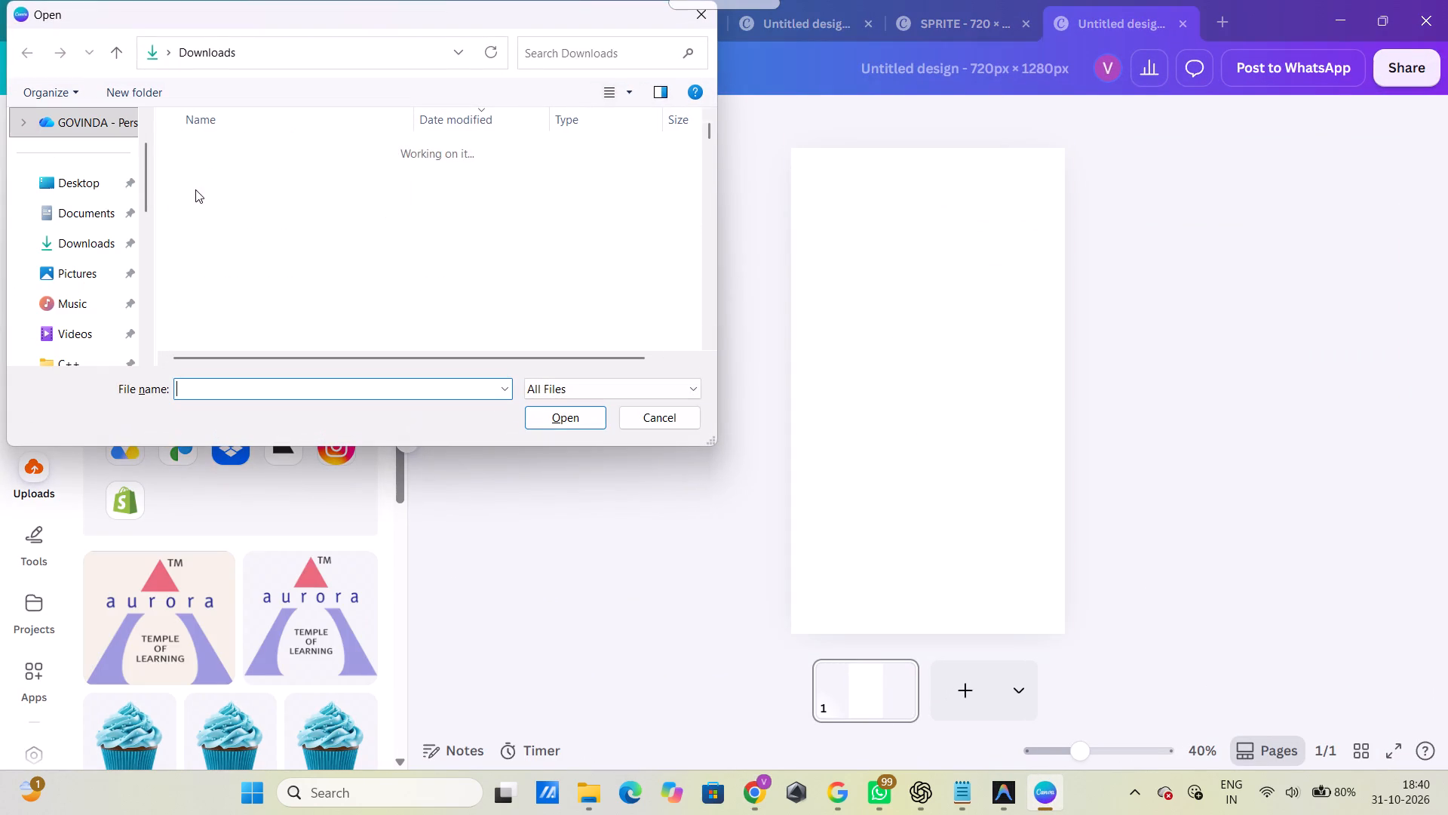
left_click(259, 169)
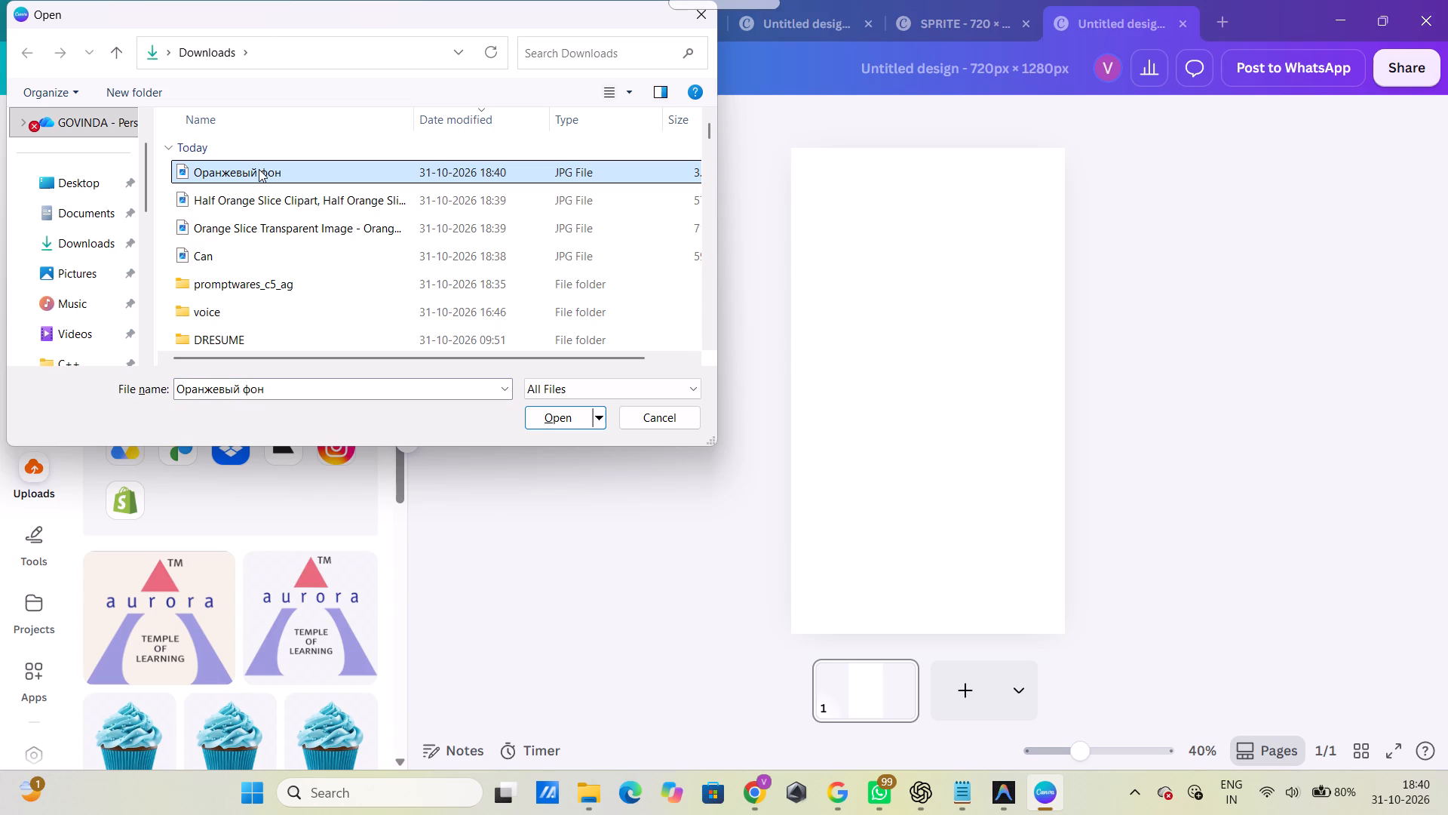
key("shift+Down")
key("shift+Down")
key("shift+Down")
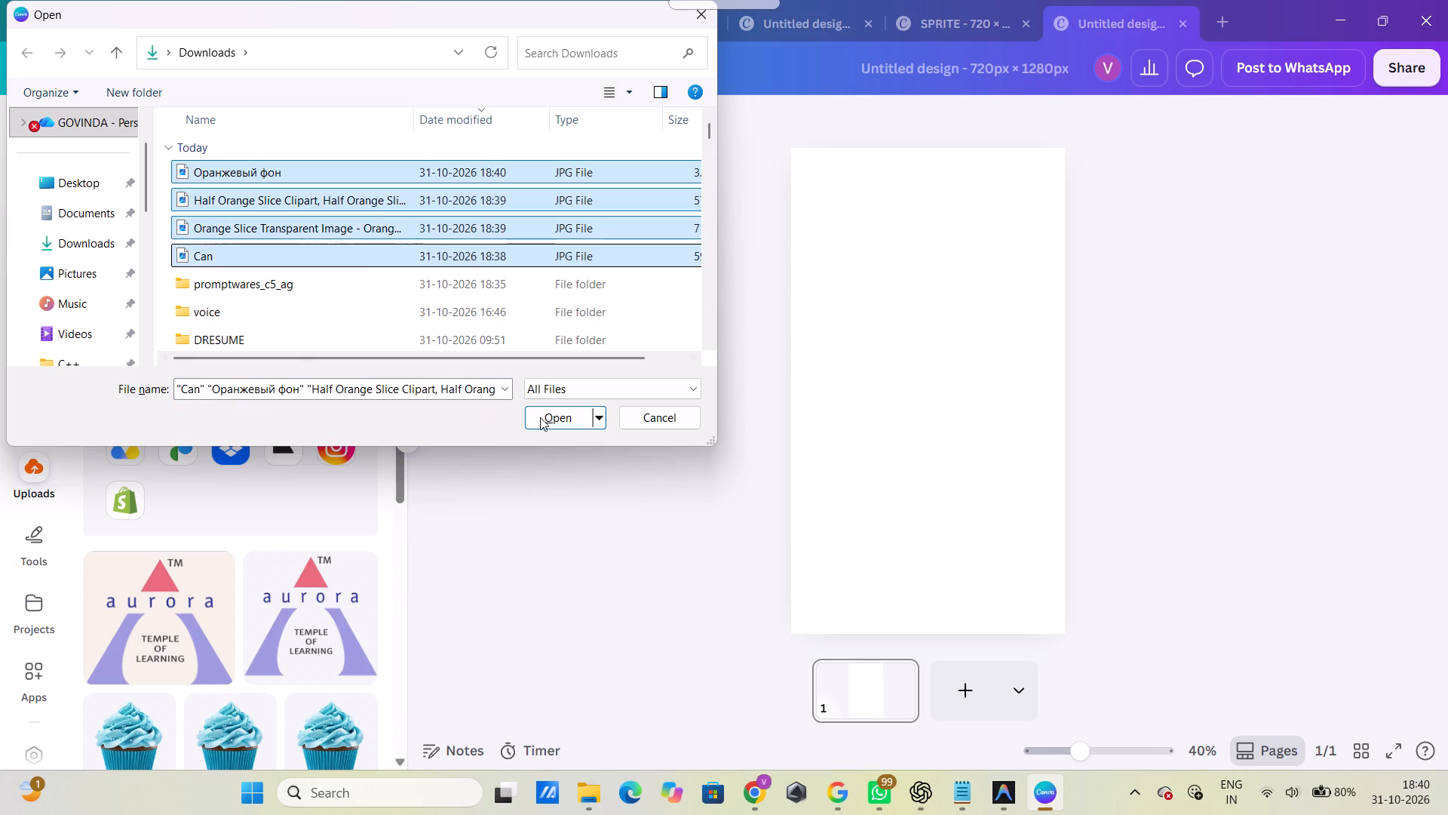
left_click(556, 422)
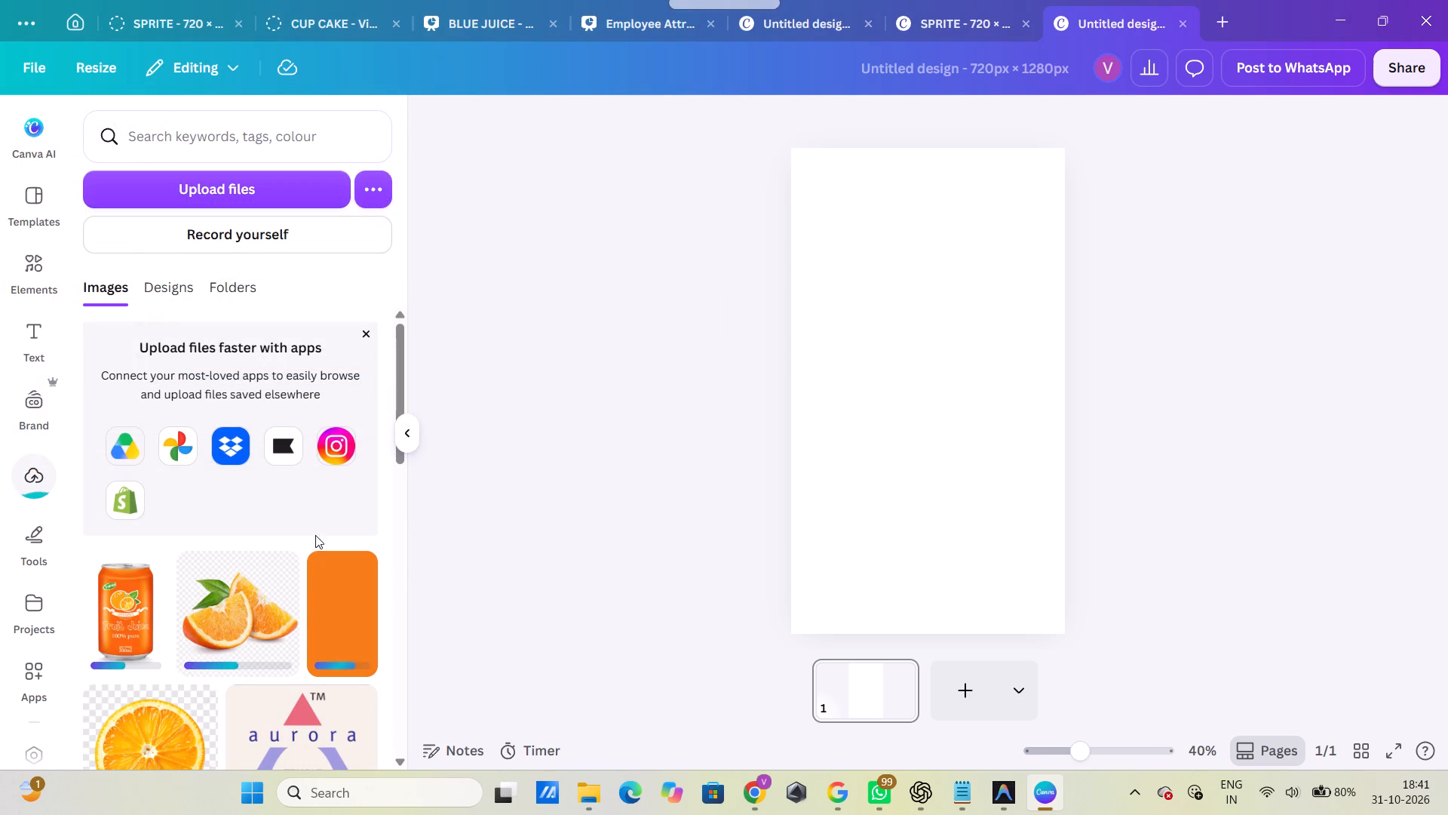
Add the uploaded plain orange image to the blank 720 × 1280 px page.
scroll(302, 608, "down", 1)
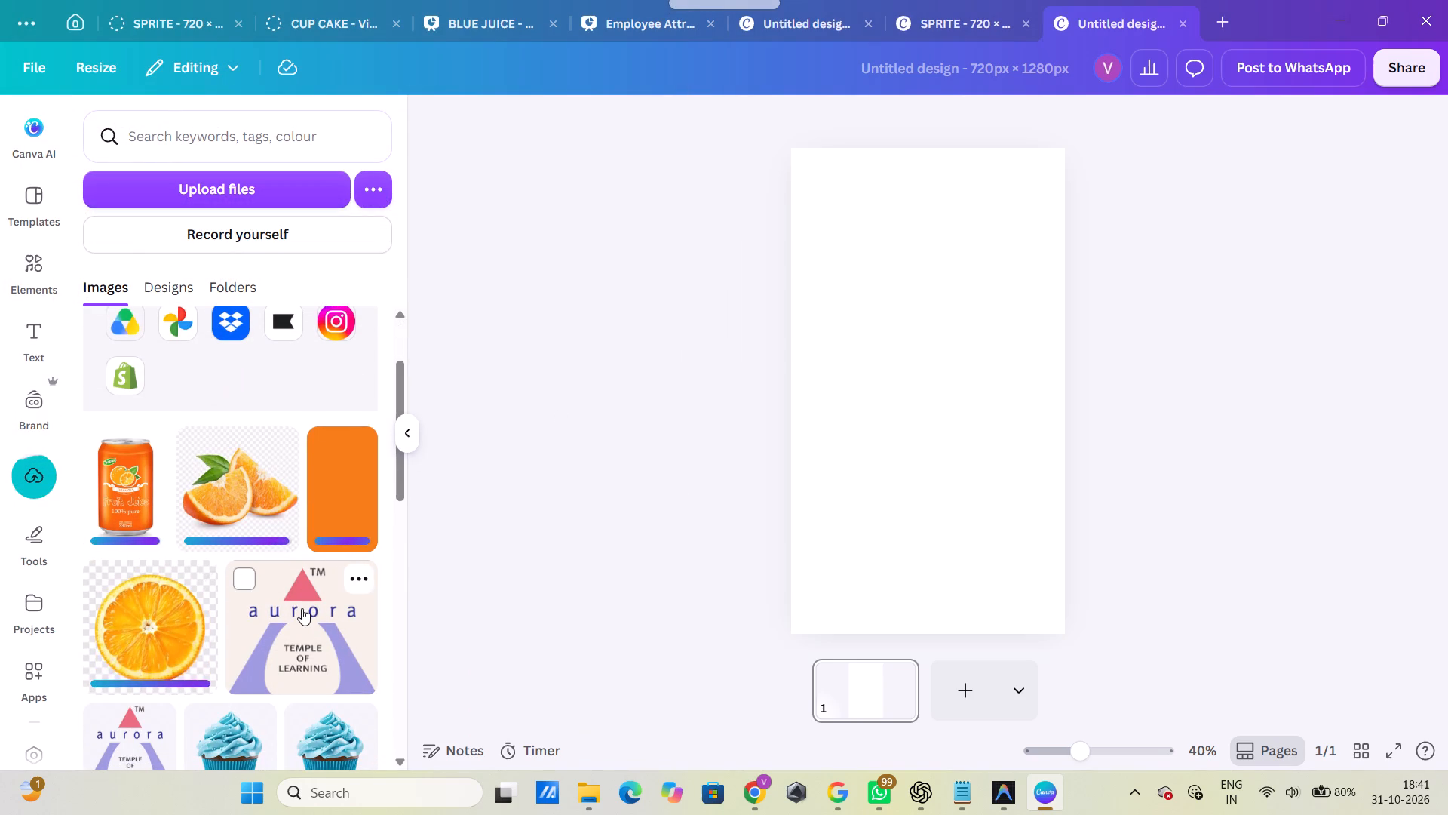
left_click(357, 496)
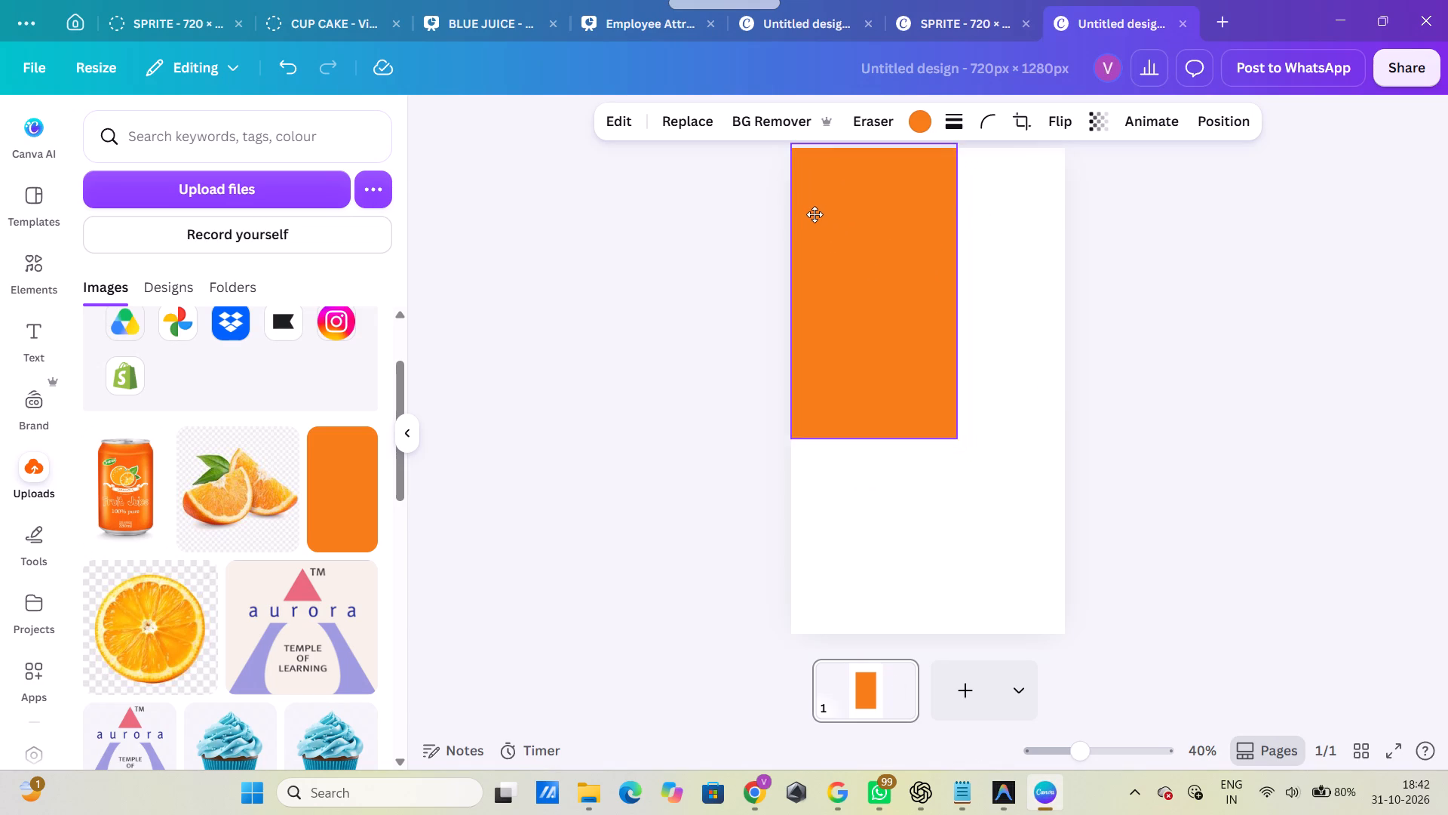
left_click_drag(814, 214, 816, 226)
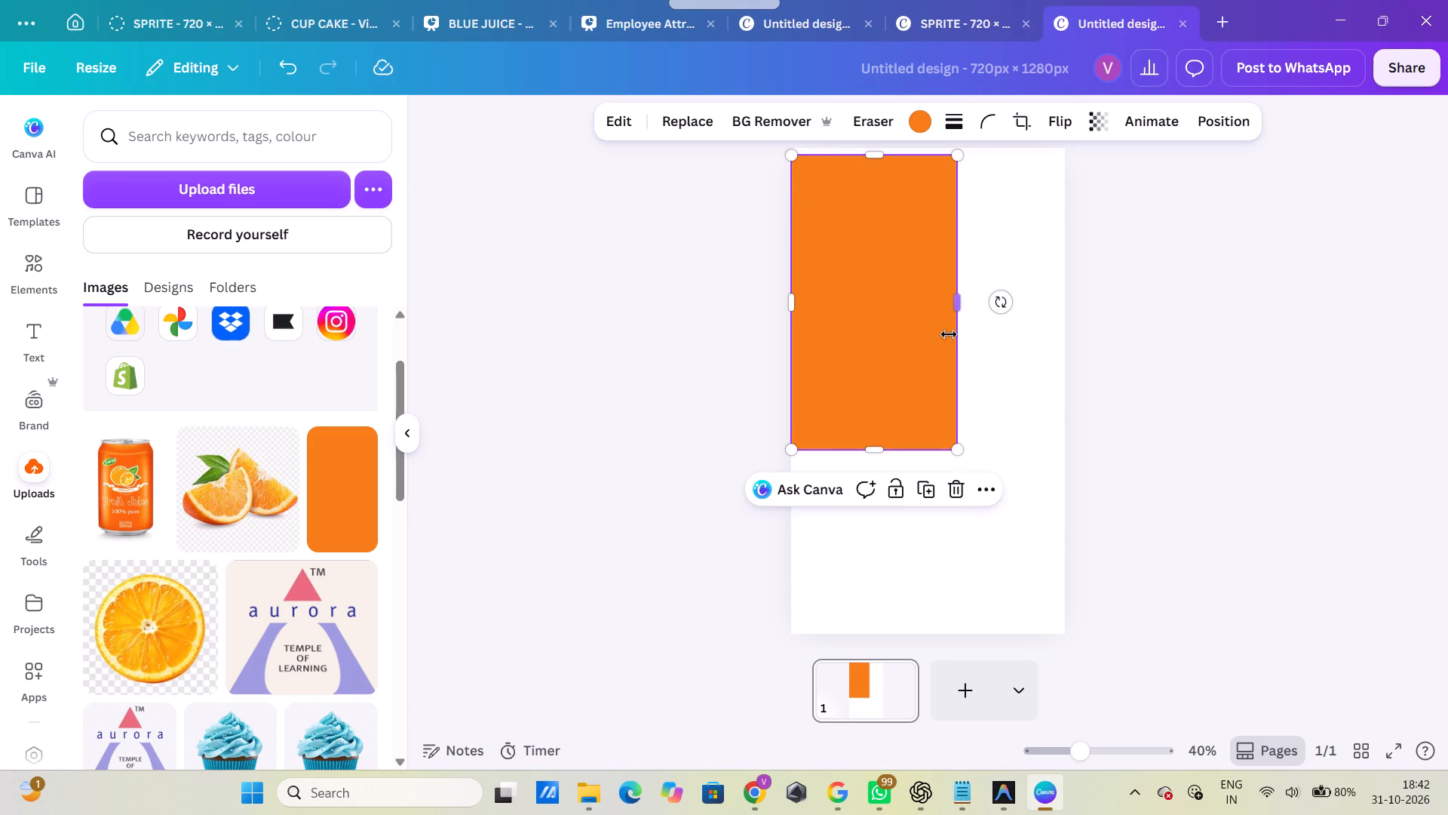
left_click_drag(957, 296, 1051, 325)
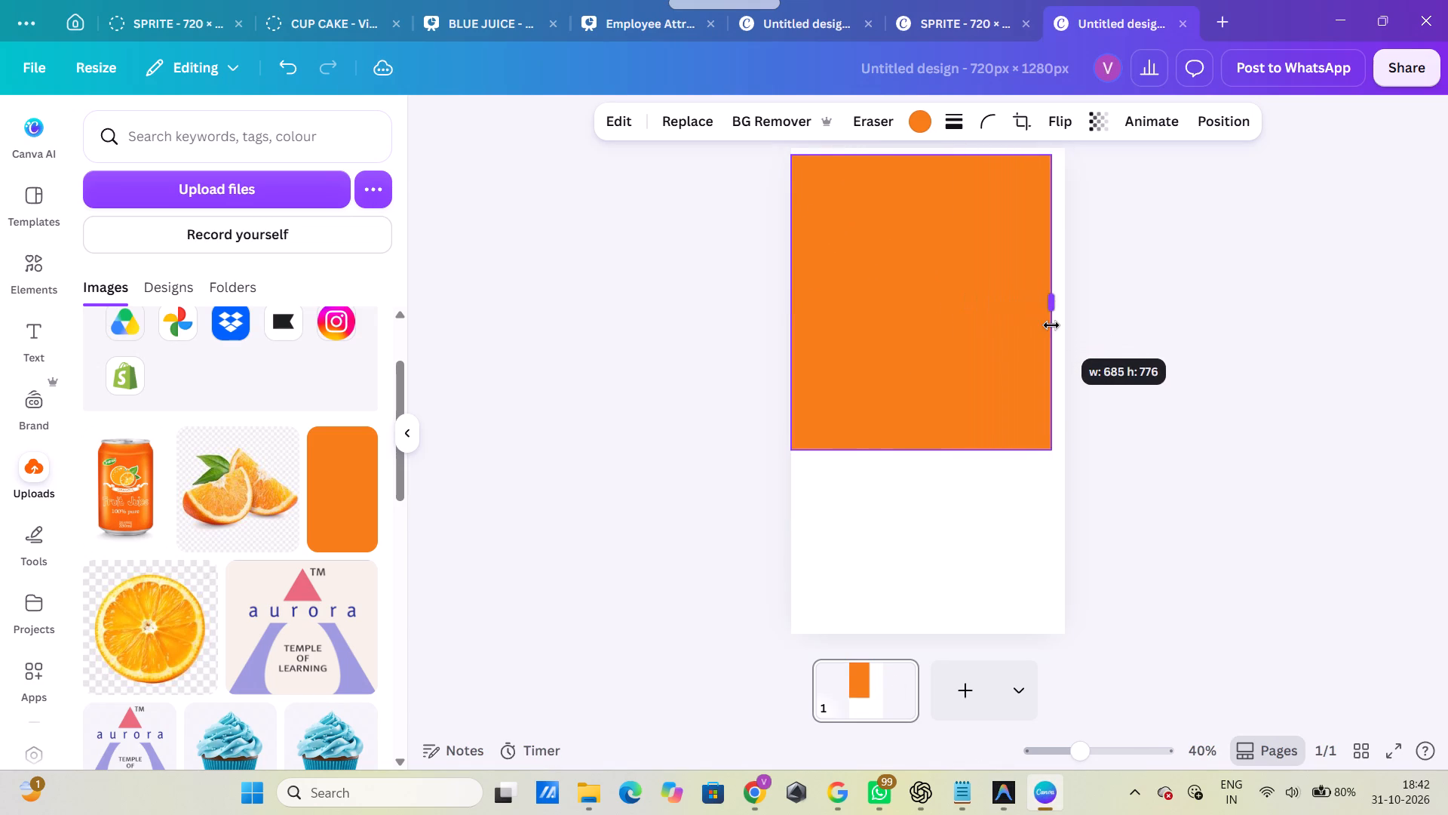
left_click_drag(1051, 325, 1067, 331)
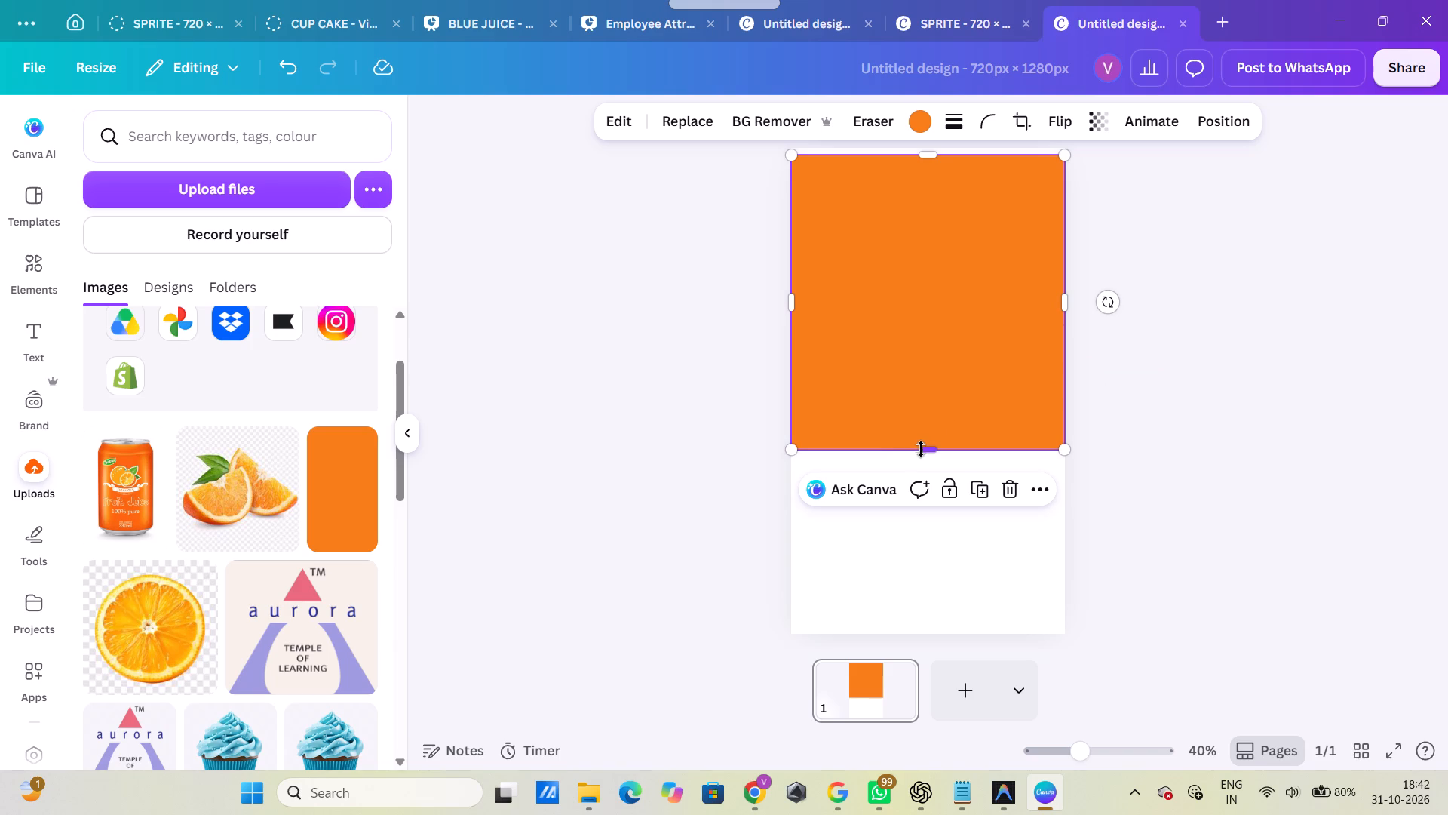
left_click_drag(924, 449, 967, 629)
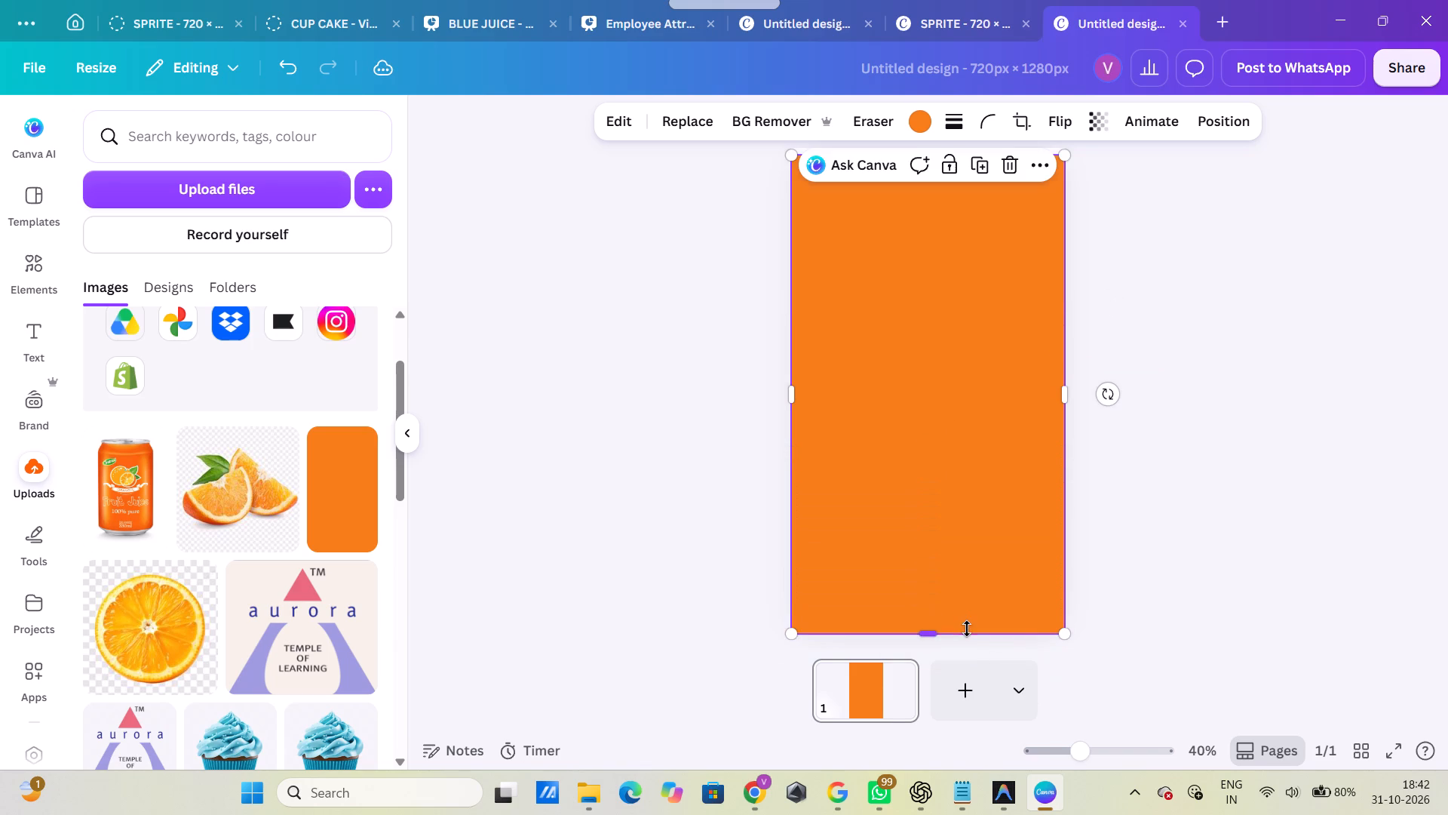
Toggle Night light in the Windows quick settings and return to the Canva design.
left_click(1278, 782)
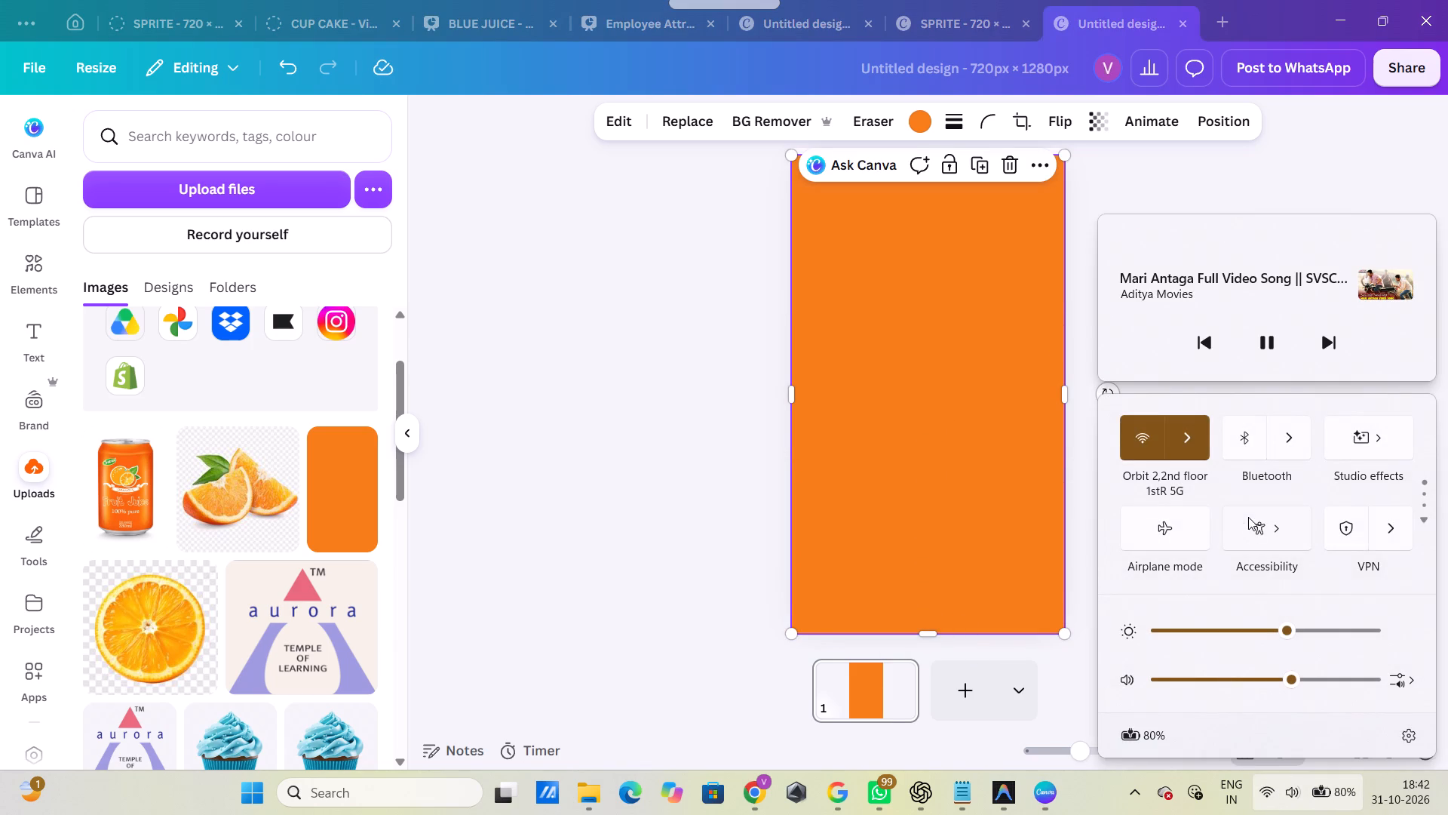
scroll(1248, 478, "down", 1)
left_click(1370, 452)
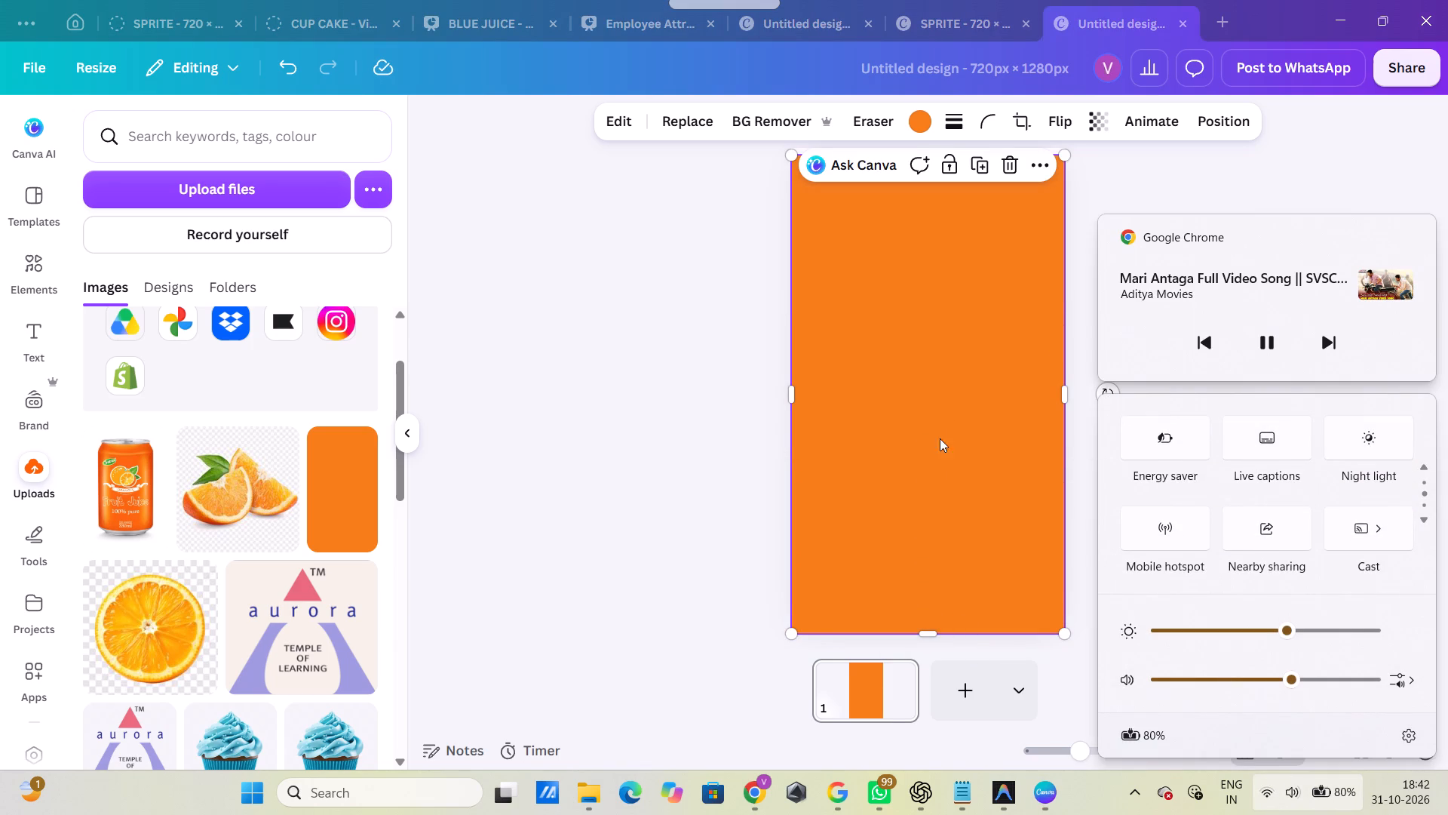
left_click(662, 435)
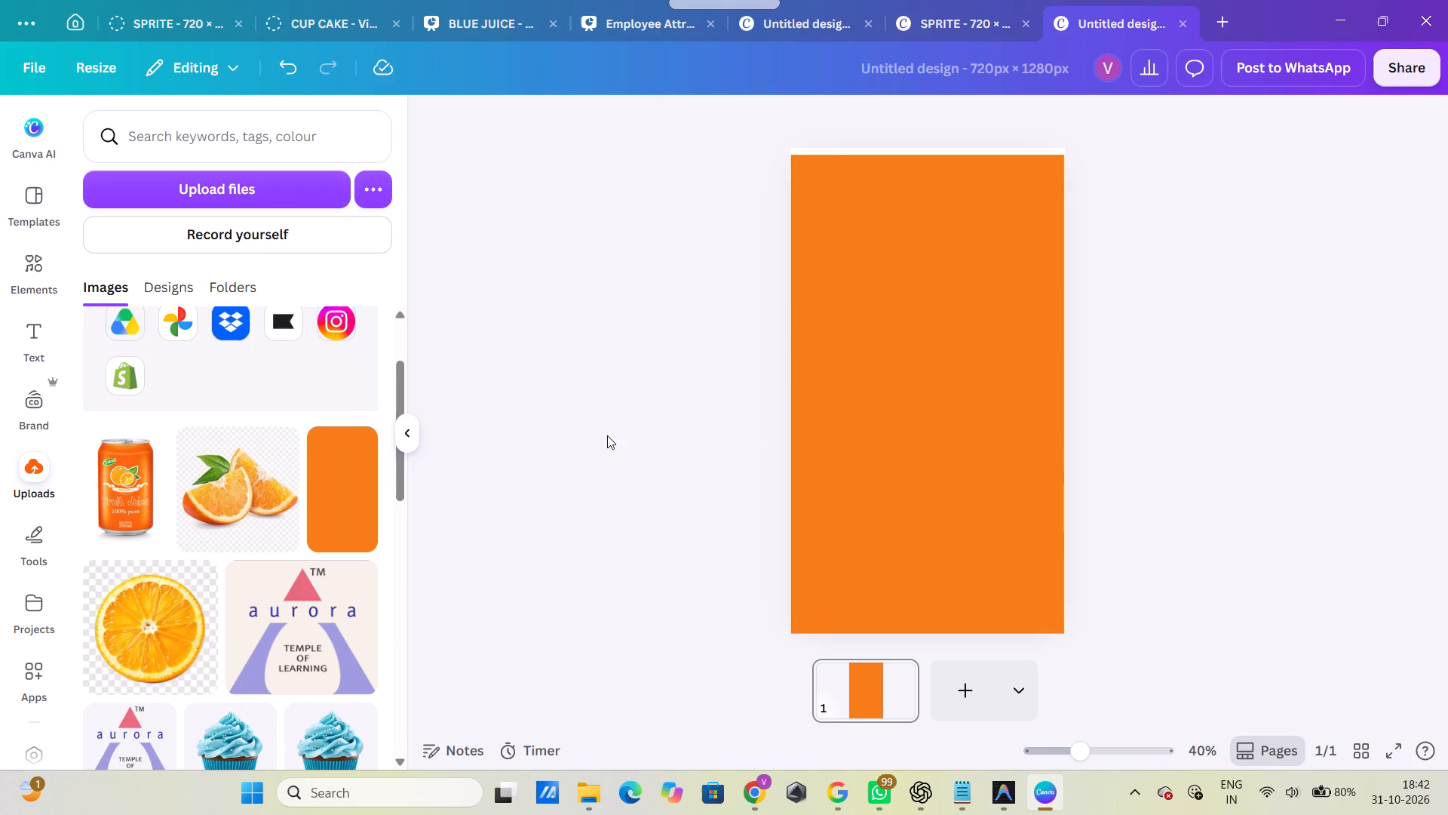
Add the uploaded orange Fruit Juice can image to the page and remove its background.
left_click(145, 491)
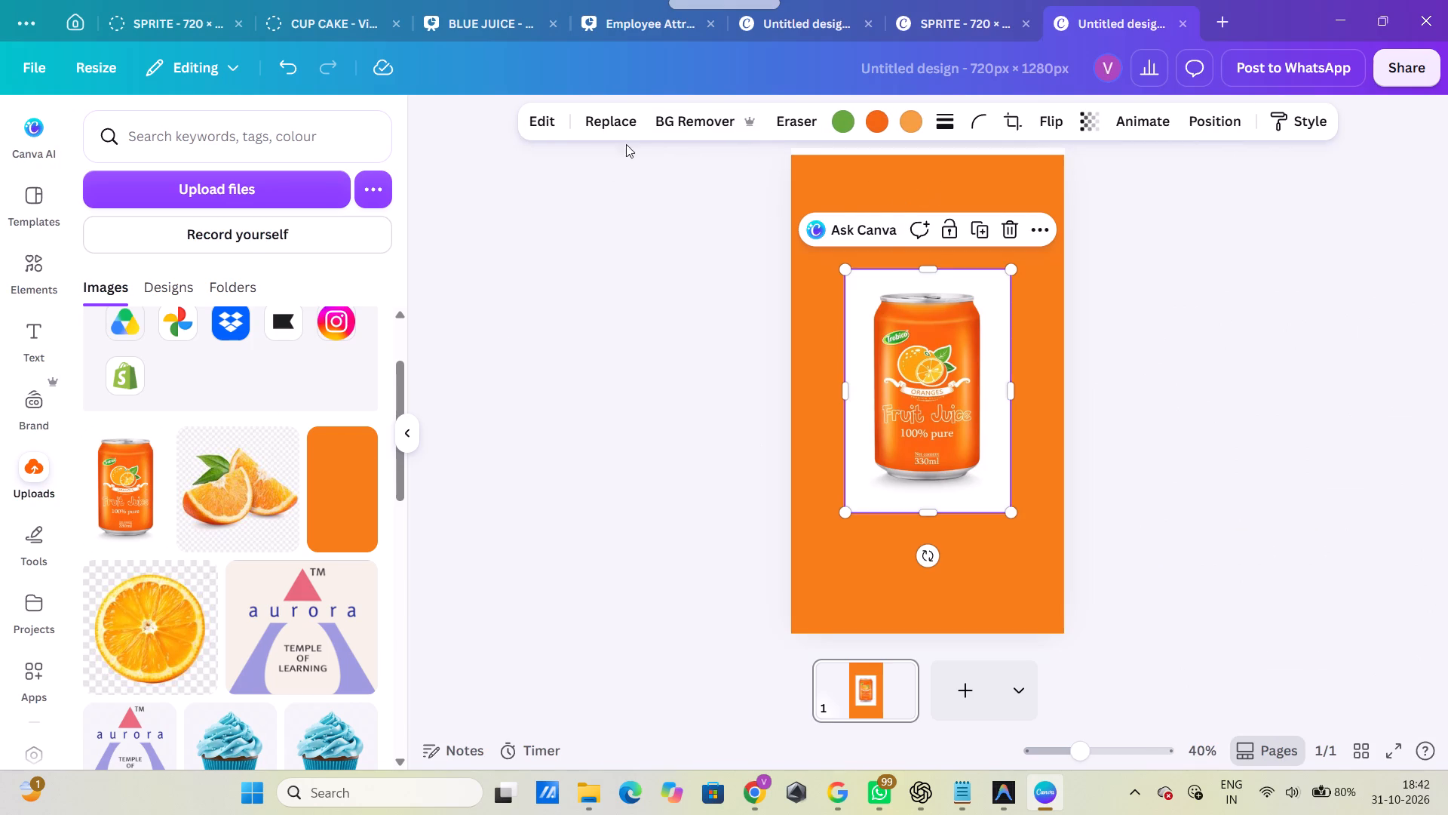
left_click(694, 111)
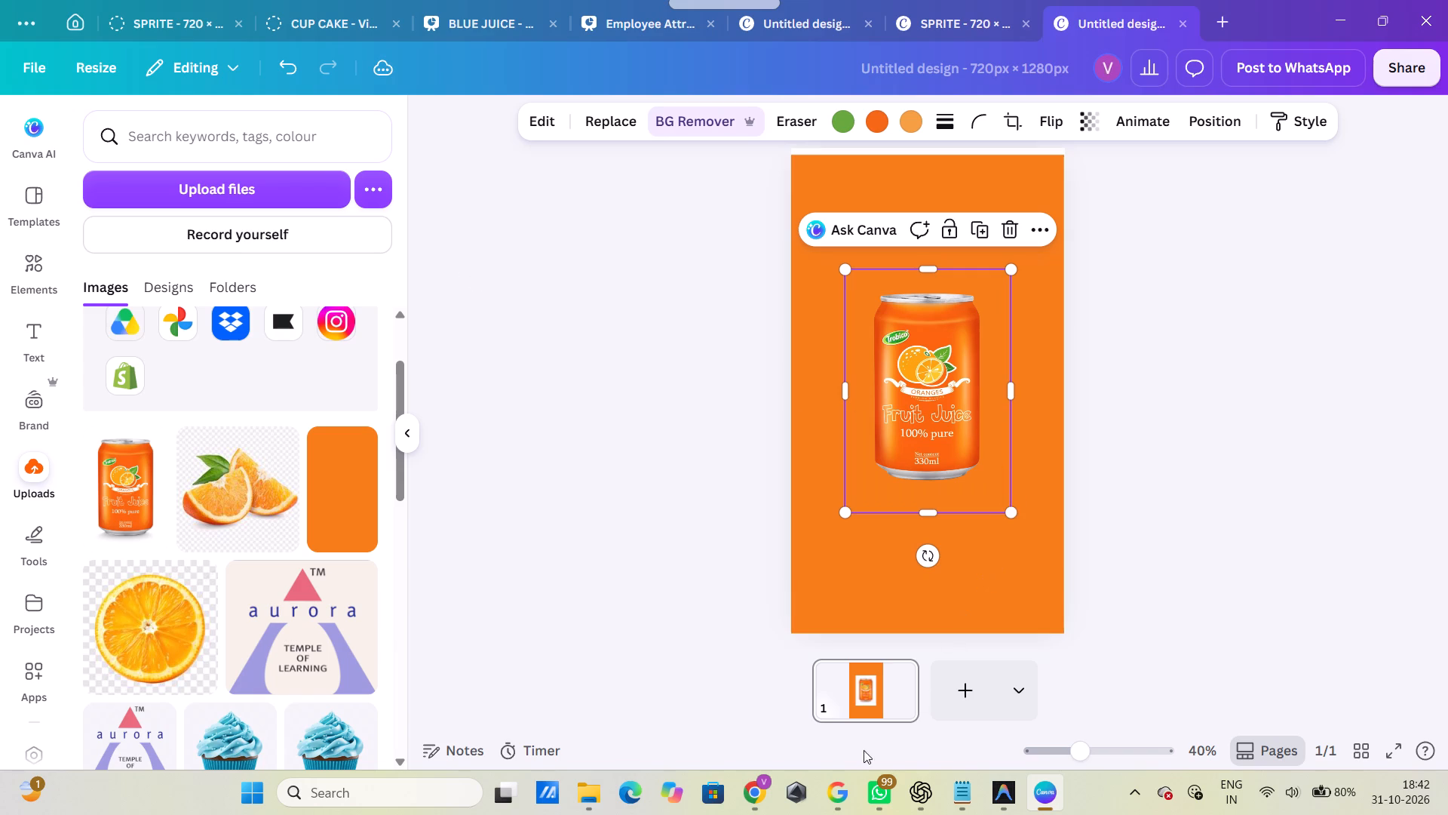
Switch to Pinterest in Chrome and go back through the earlier searches to the JUICE CAN POSTER results.
left_click(762, 792)
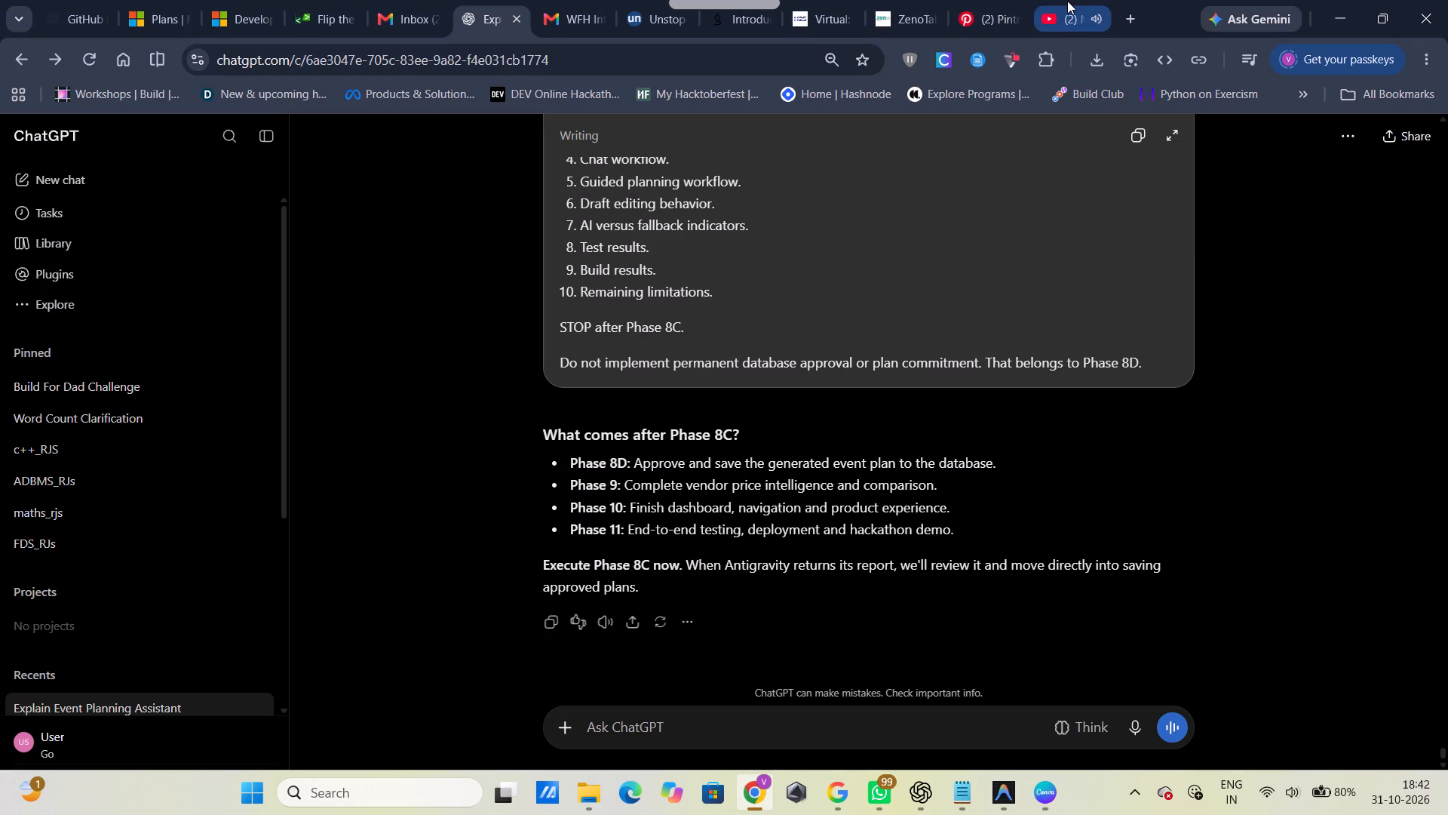
left_click(998, 0)
left_click(633, 109)
left_click_drag(661, 105, 676, 97)
left_click_drag(676, 97, 685, 90)
left_click(700, 83)
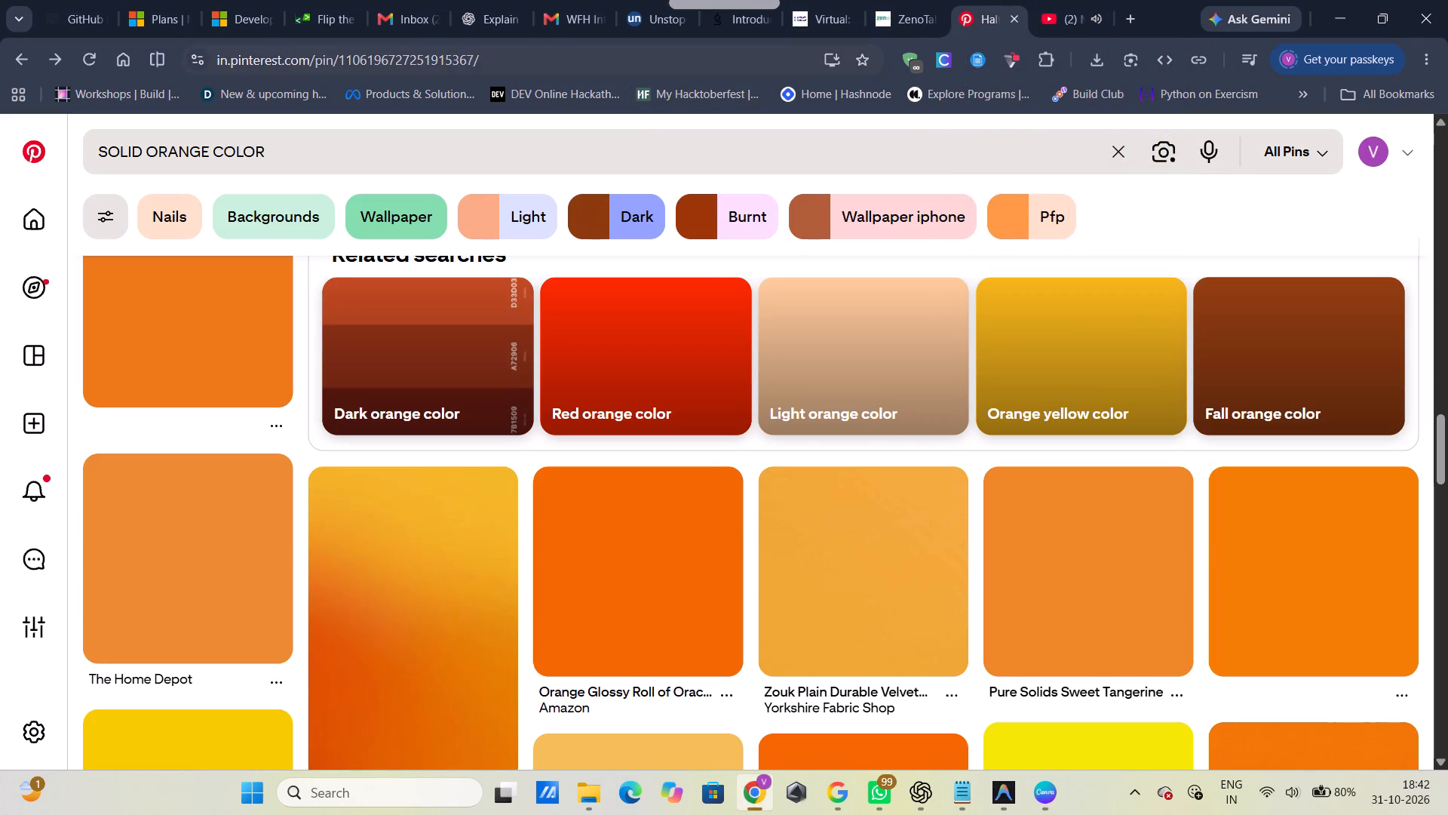
left_click_drag(579, 292, 643, 260)
left_click_drag(582, 275, 595, 269)
left_click(597, 269)
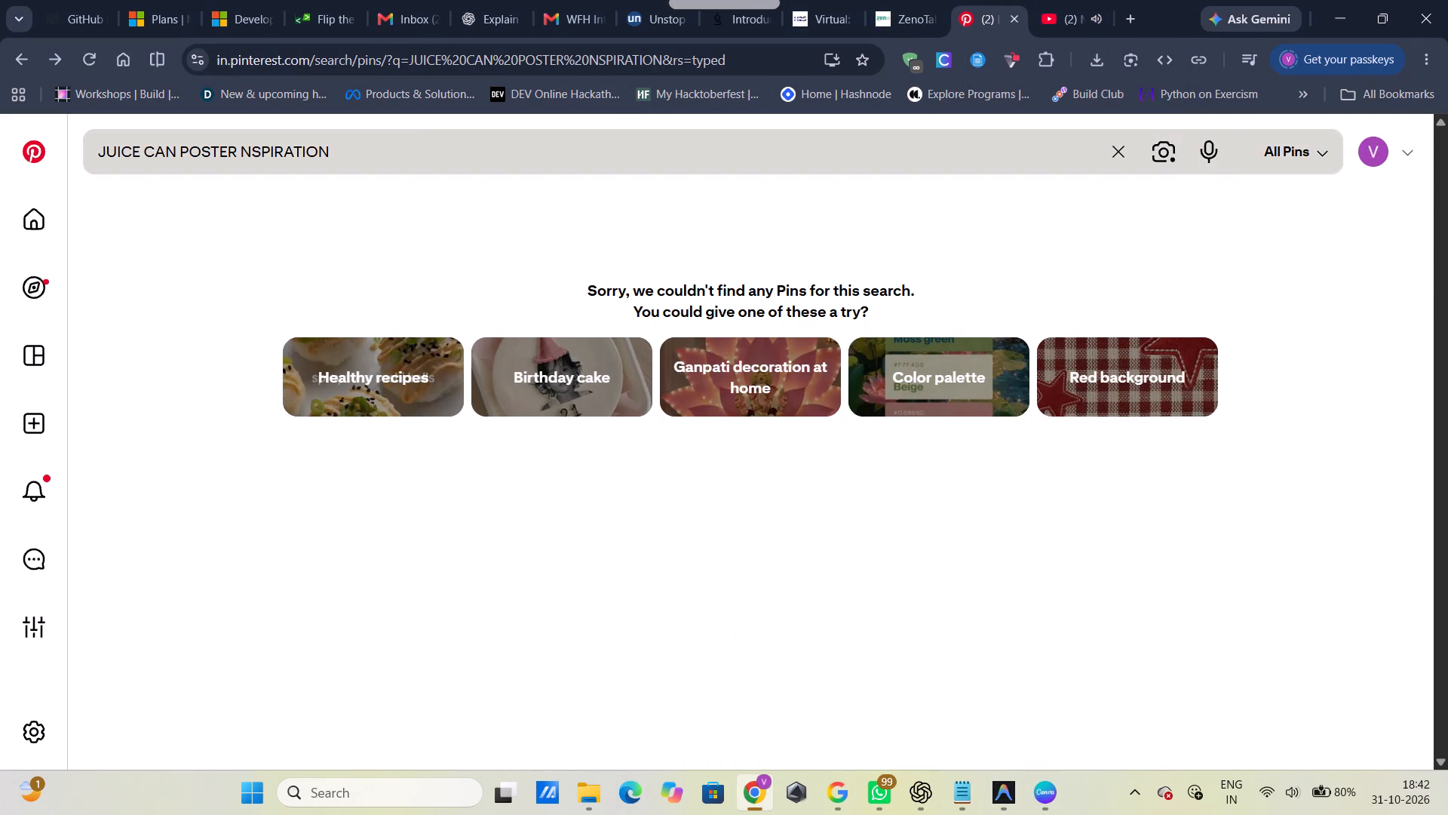
left_click(419, 155)
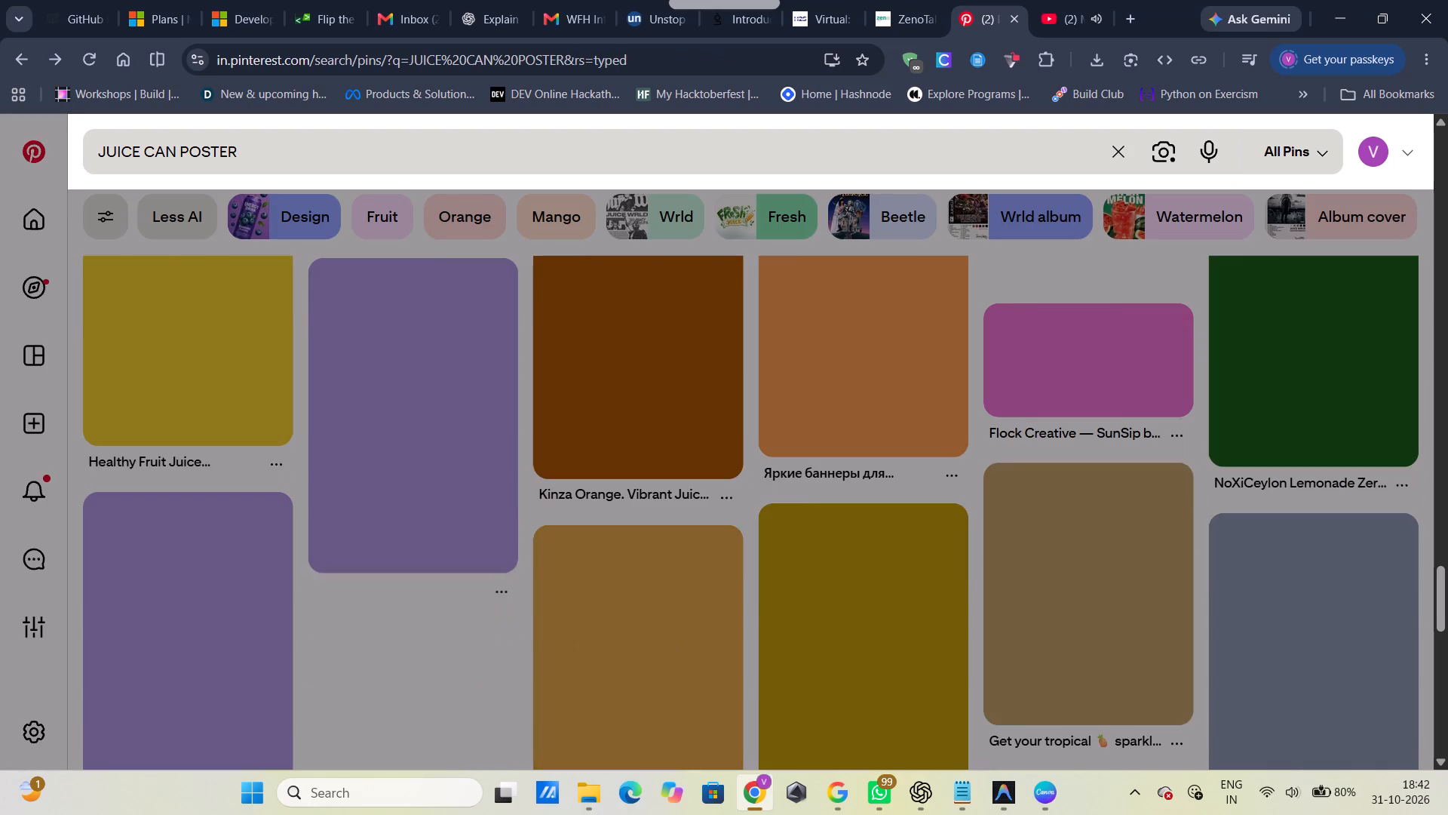
left_click(681, 436)
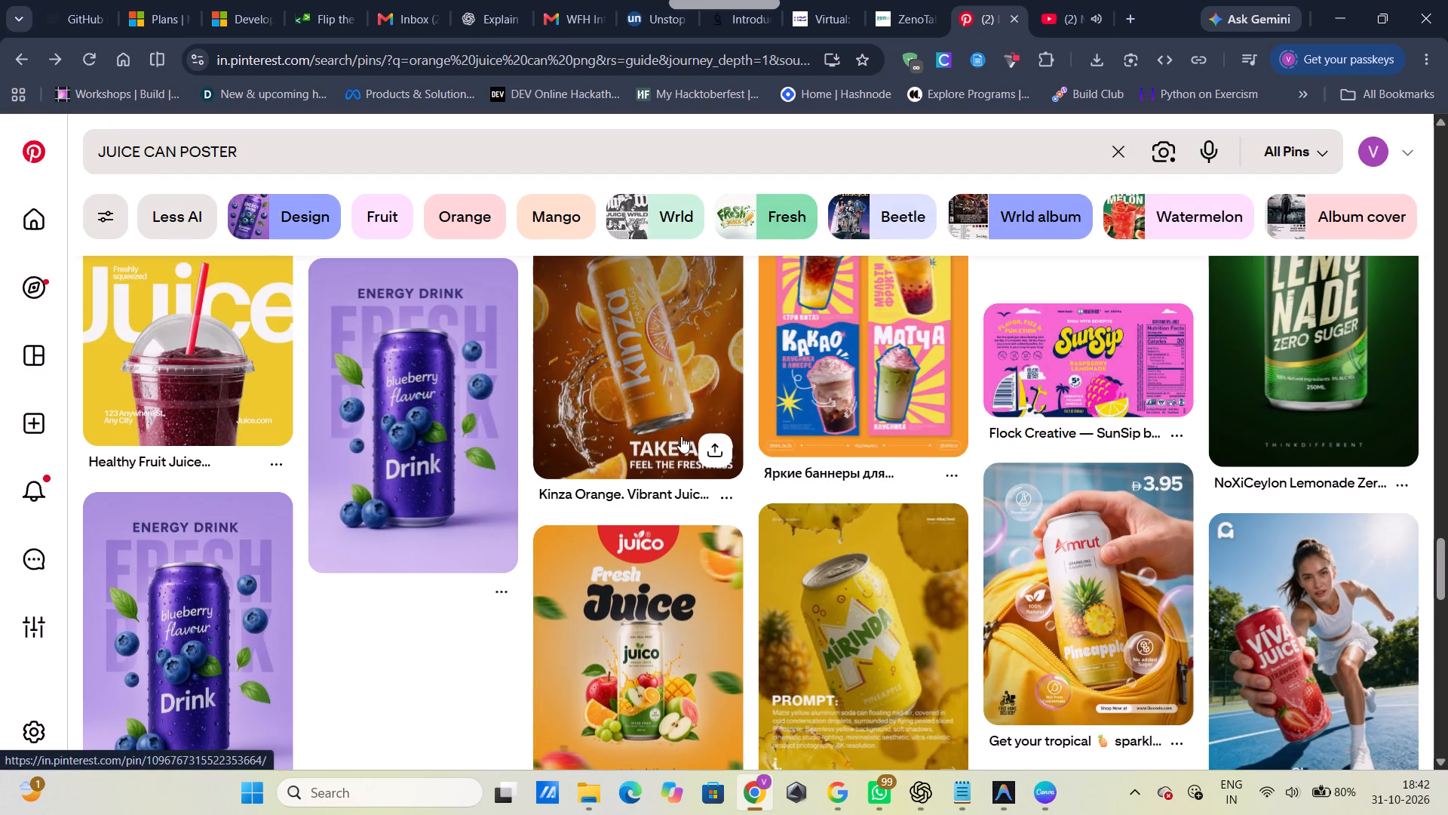
scroll(681, 436, "down", 4)
scroll(681, 436, "up", 8)
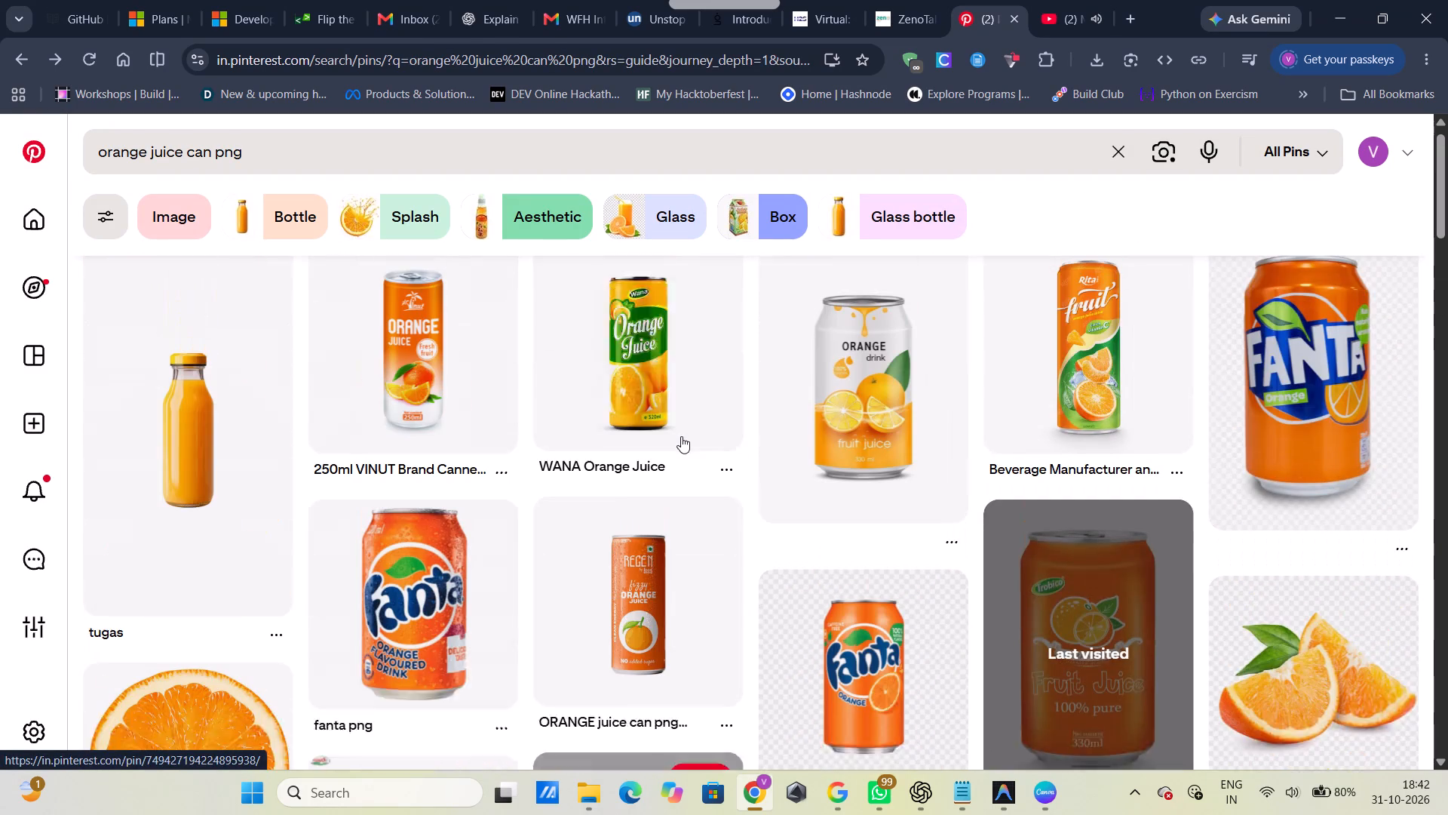
left_click_drag(722, 414, 724, 383)
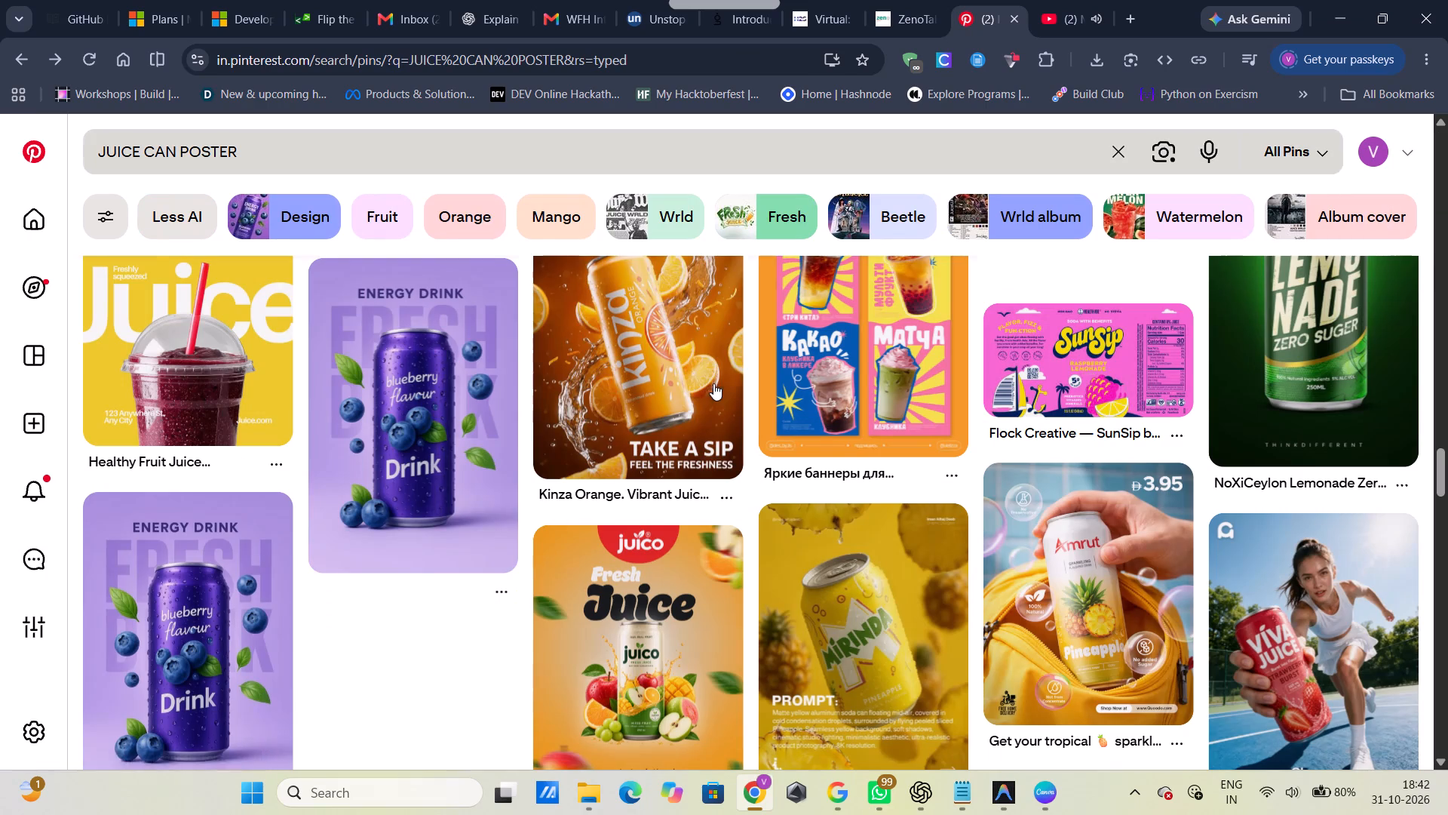
Browse the juice can posters, open the ORANGE SODA can pin, and compare its related designs with the Canva page.
scroll(723, 402, "down", 14)
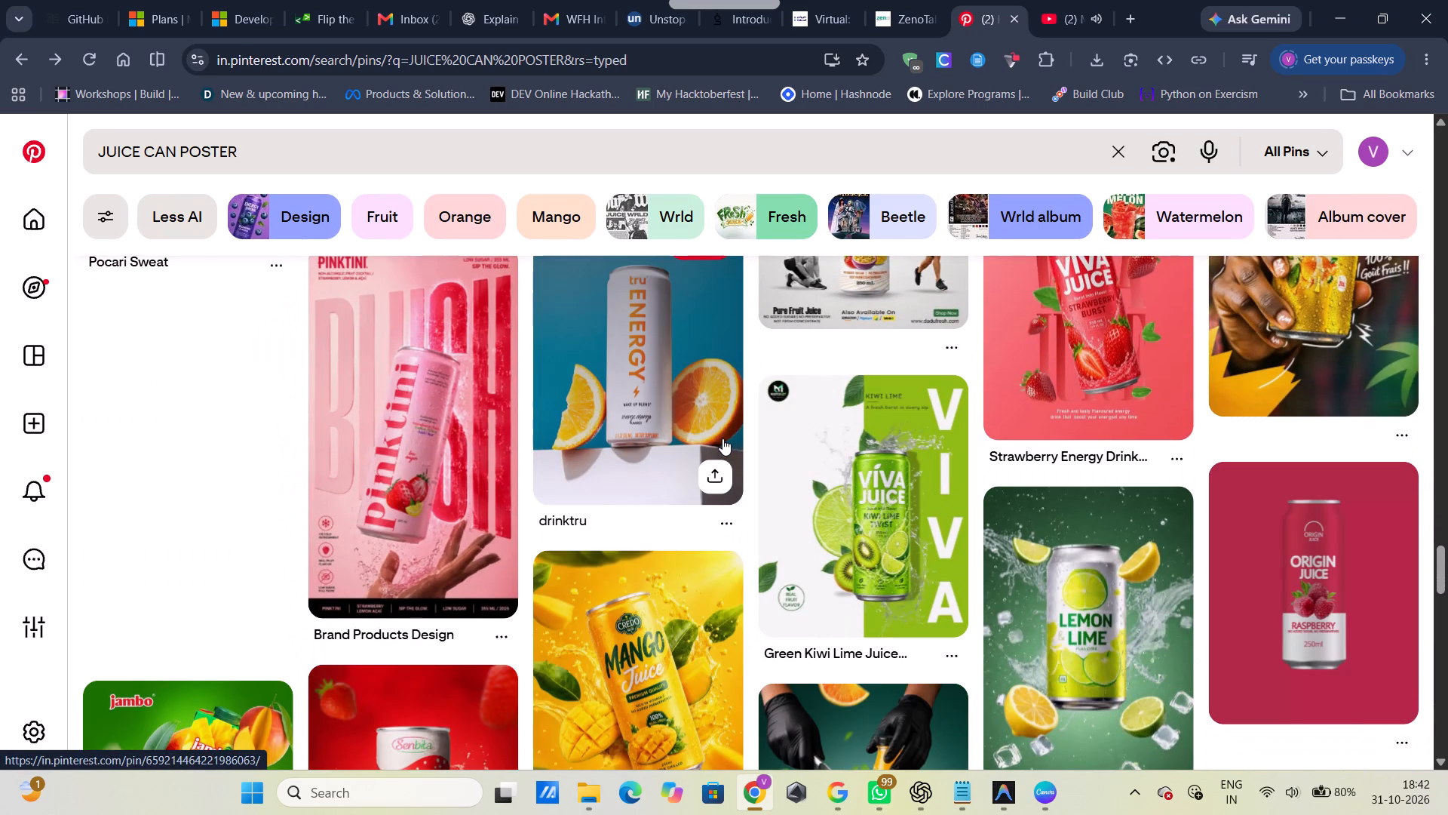
scroll(695, 428, "down", 1)
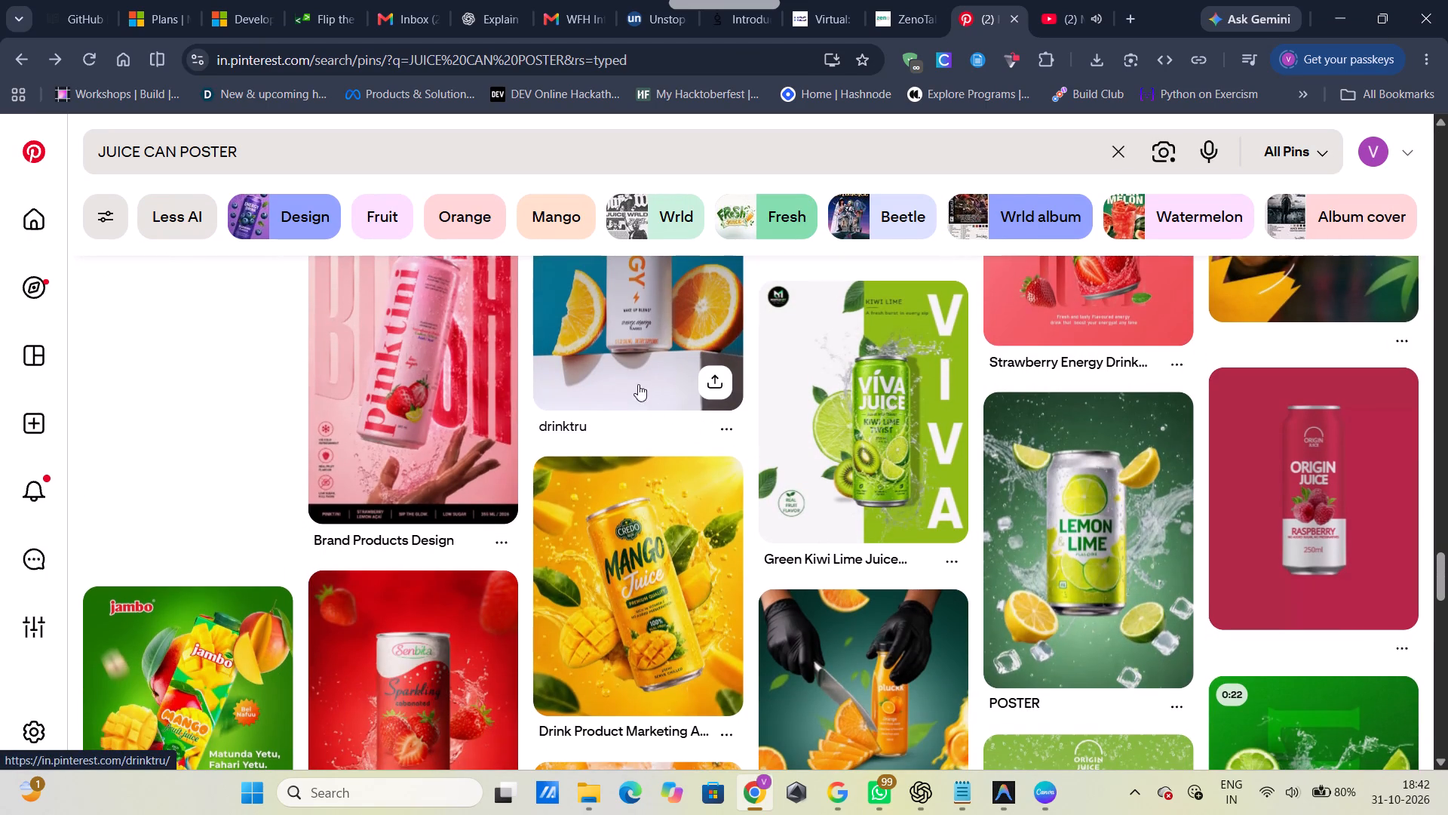
scroll(626, 374, "down", 5)
left_click(626, 374)
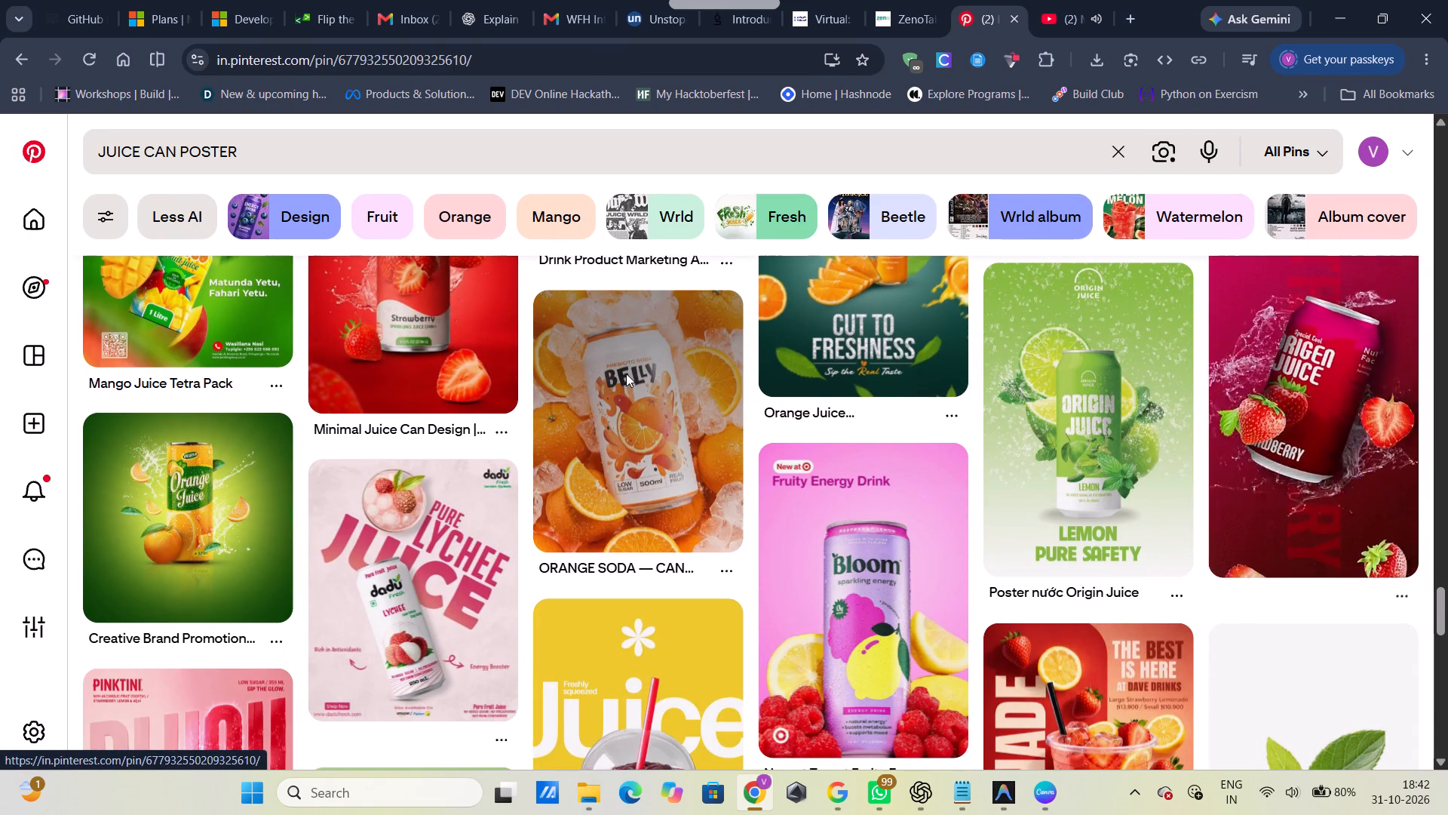
scroll(786, 438, "down", 5)
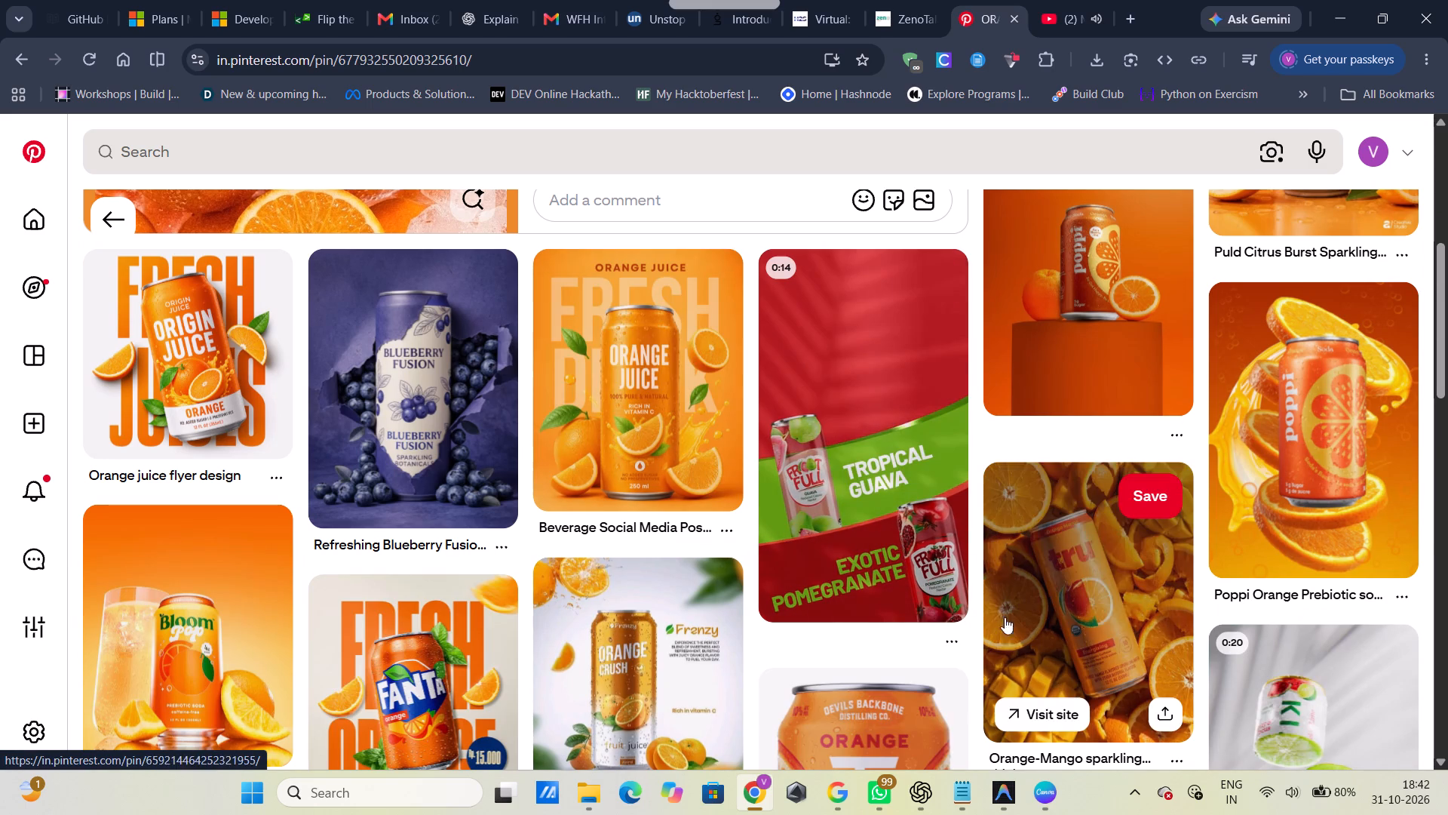
left_click(1036, 789)
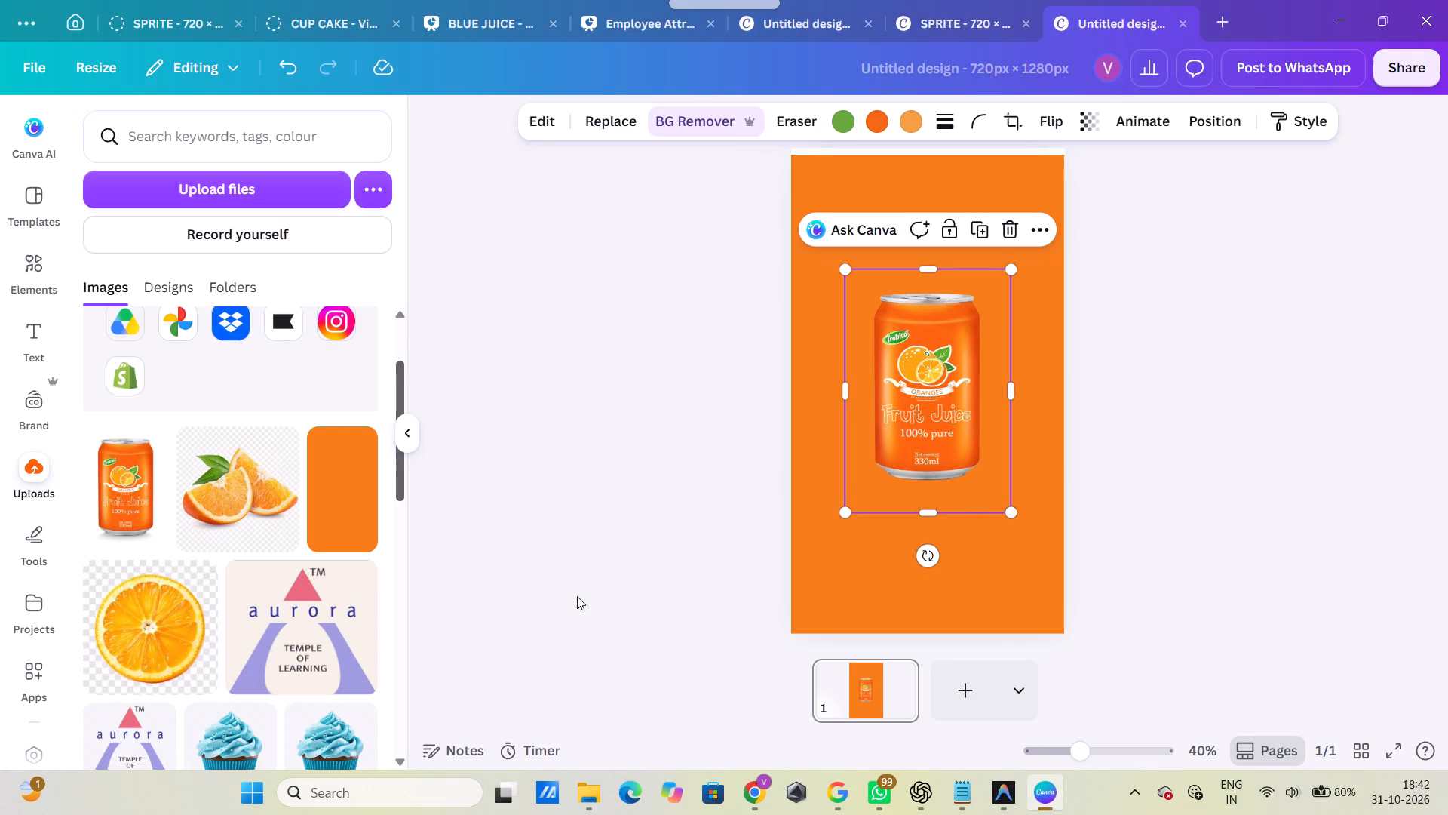
Switch to Pinterest in Chrome and search for SOLID SAFROON COLOR.
left_click(746, 800)
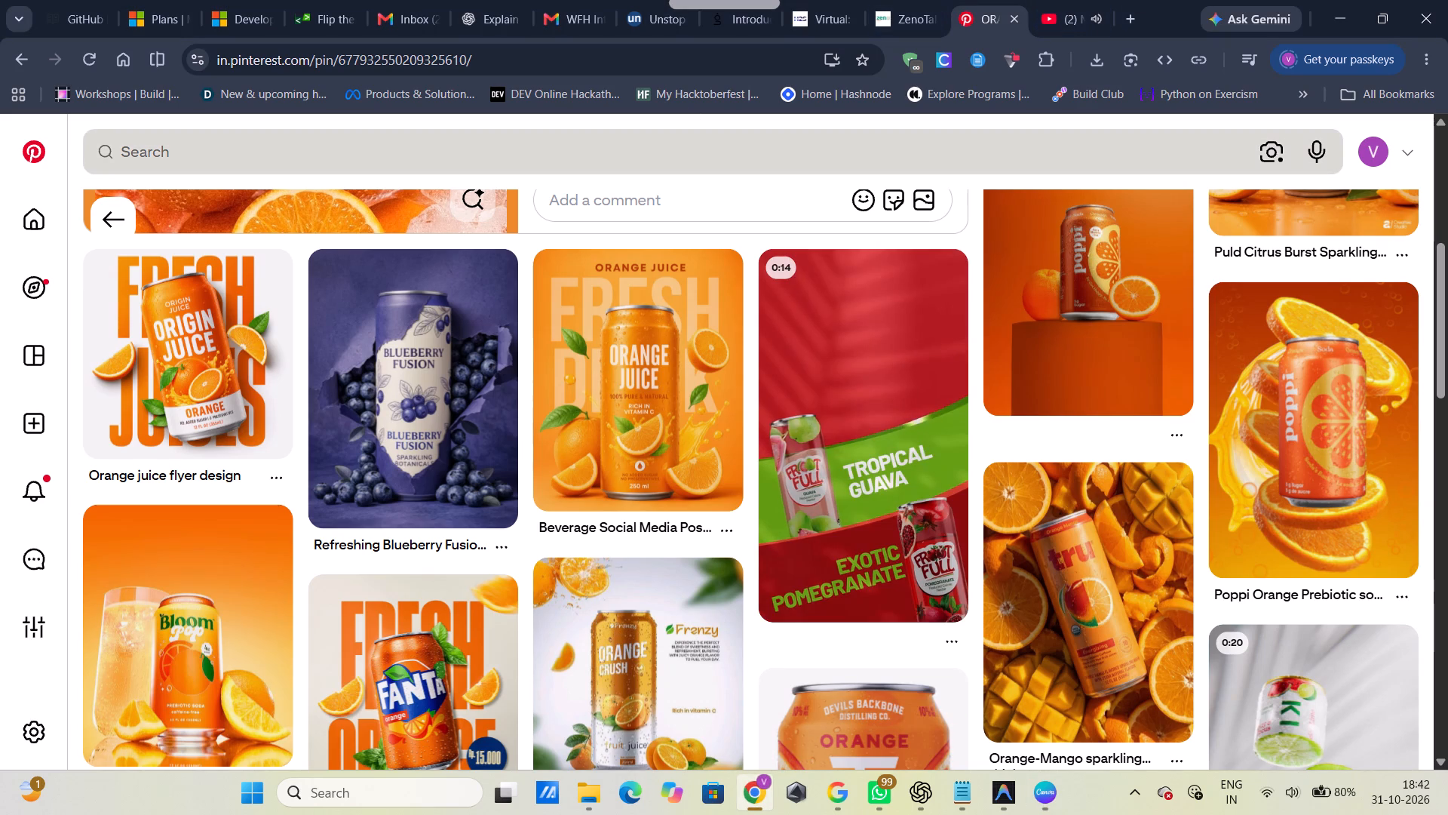
left_click(583, 146)
type("SOLID SAFROON COLOR")
key("Return")
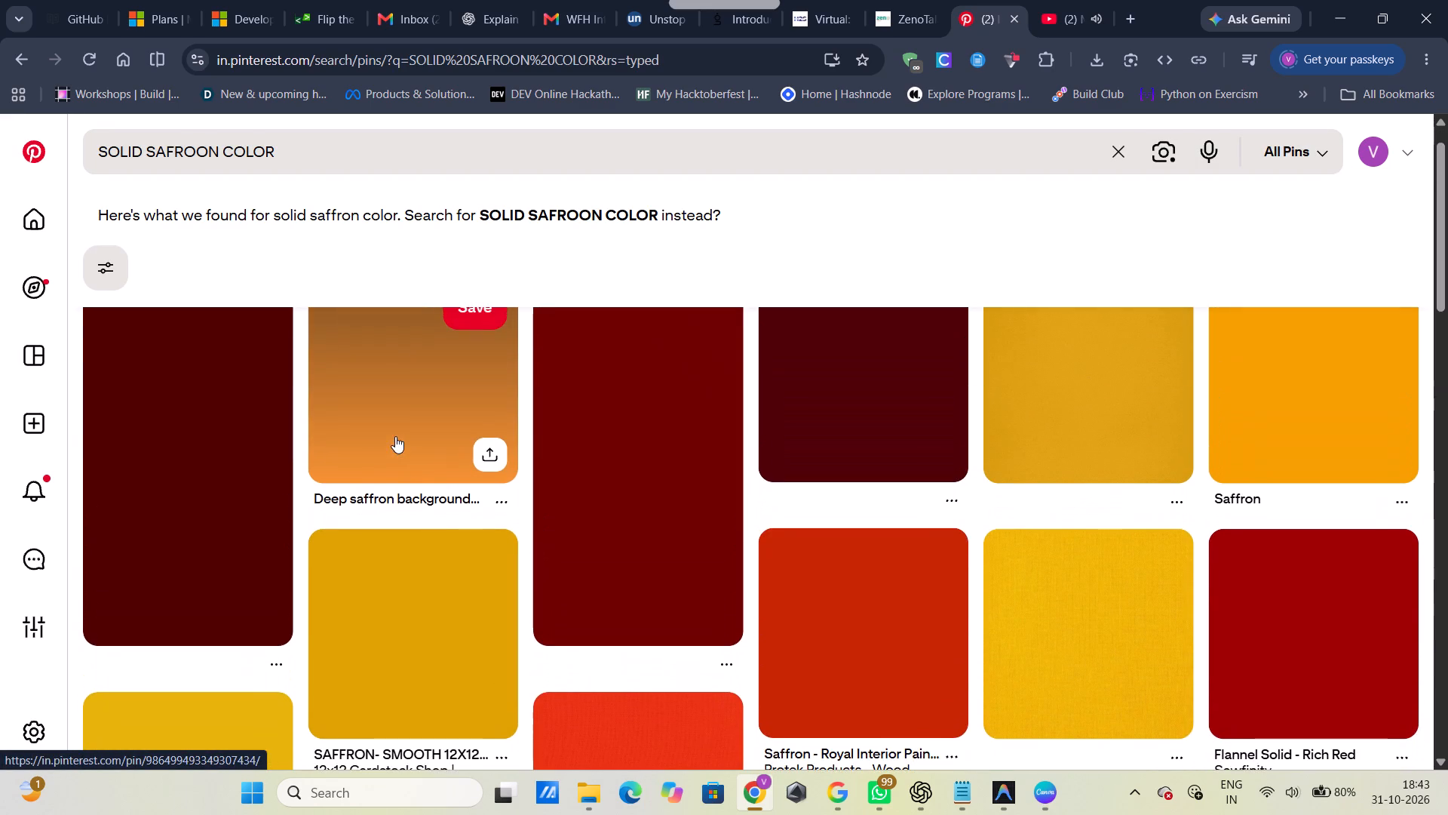
Open the Deep saffron background image pin and view the related deep orange colour pin.
left_click(397, 401)
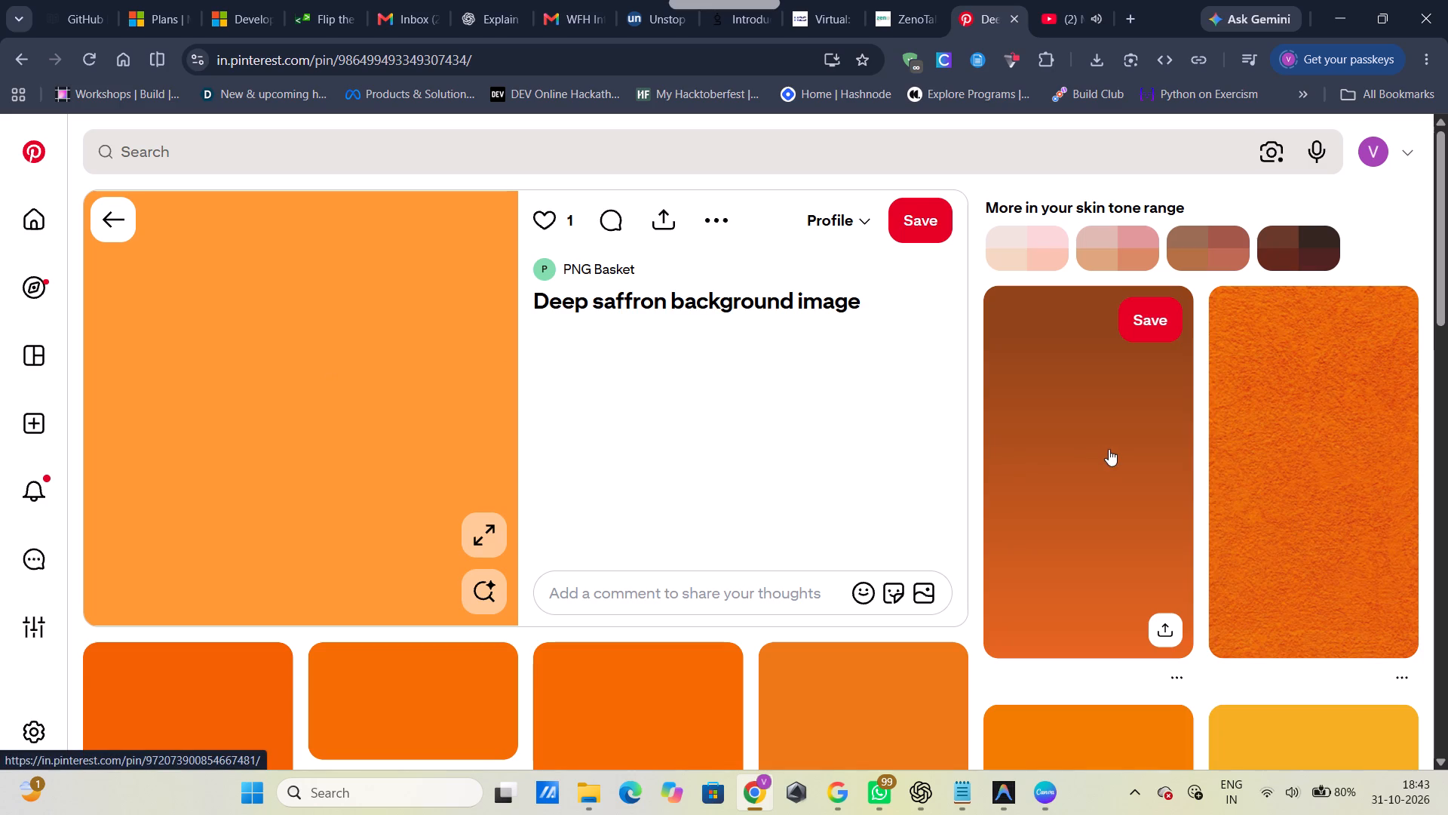
left_click(1109, 449)
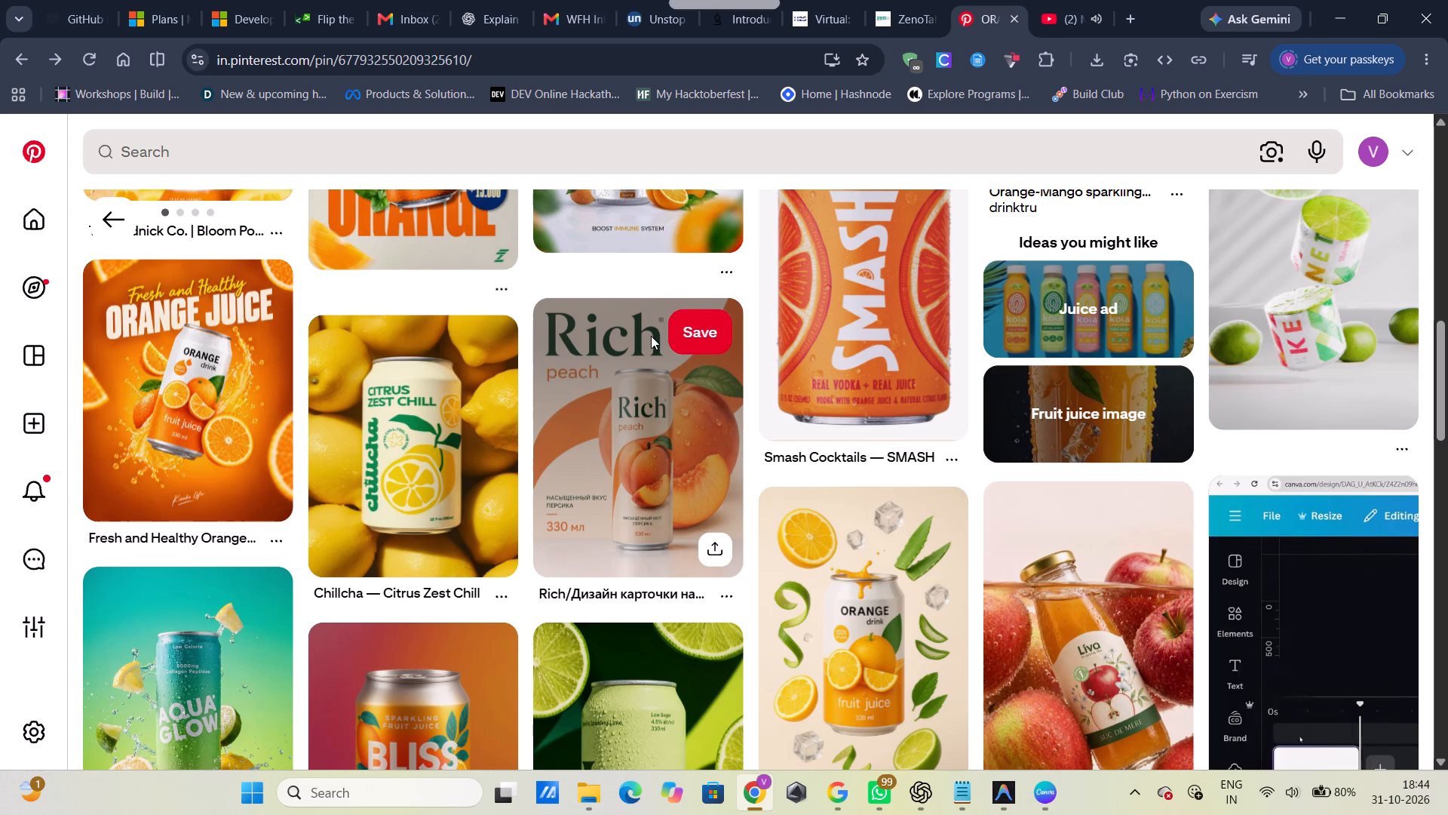
scroll(634, 336, "up", 12)
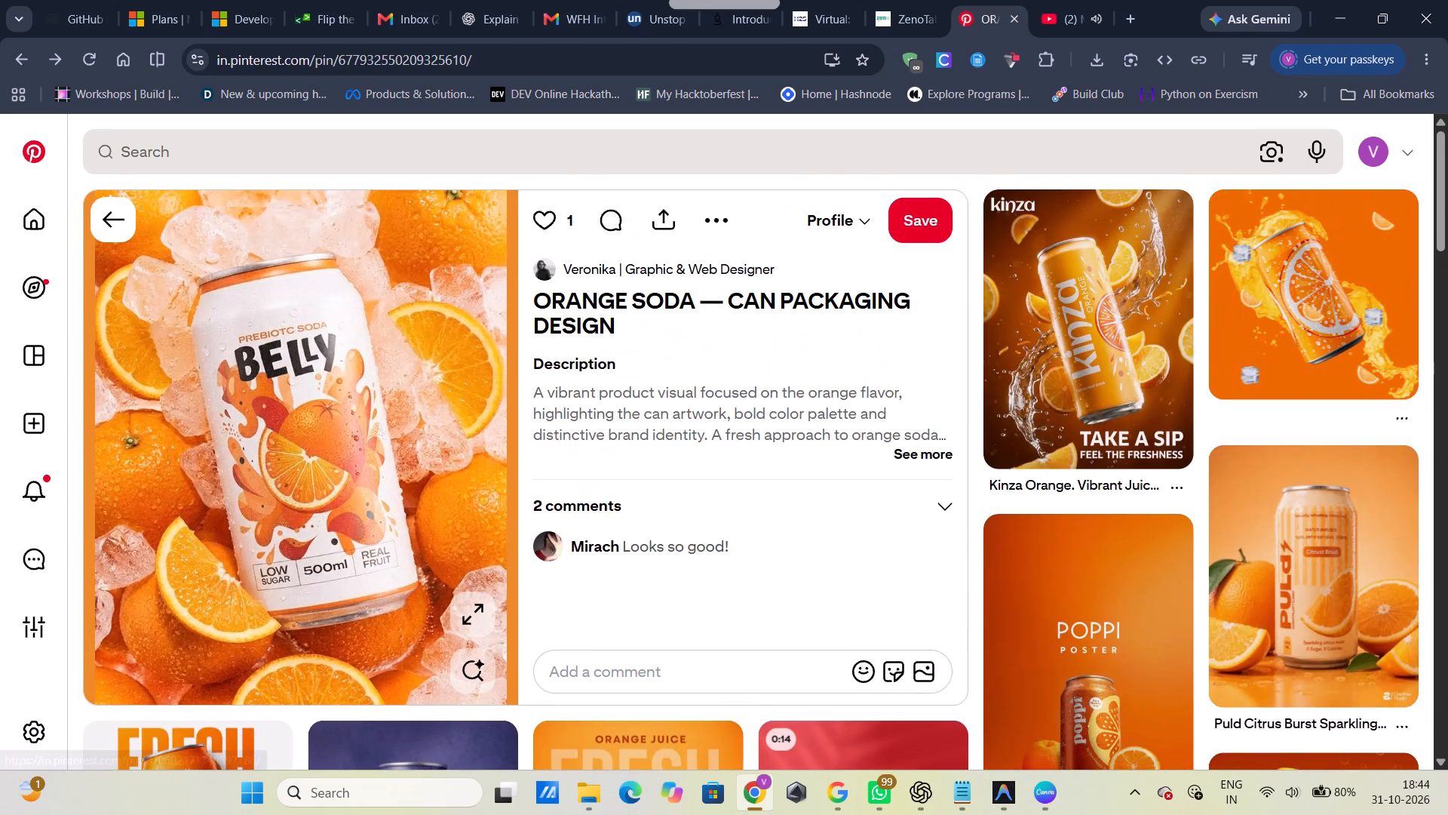
scroll(595, 323, "down", 5)
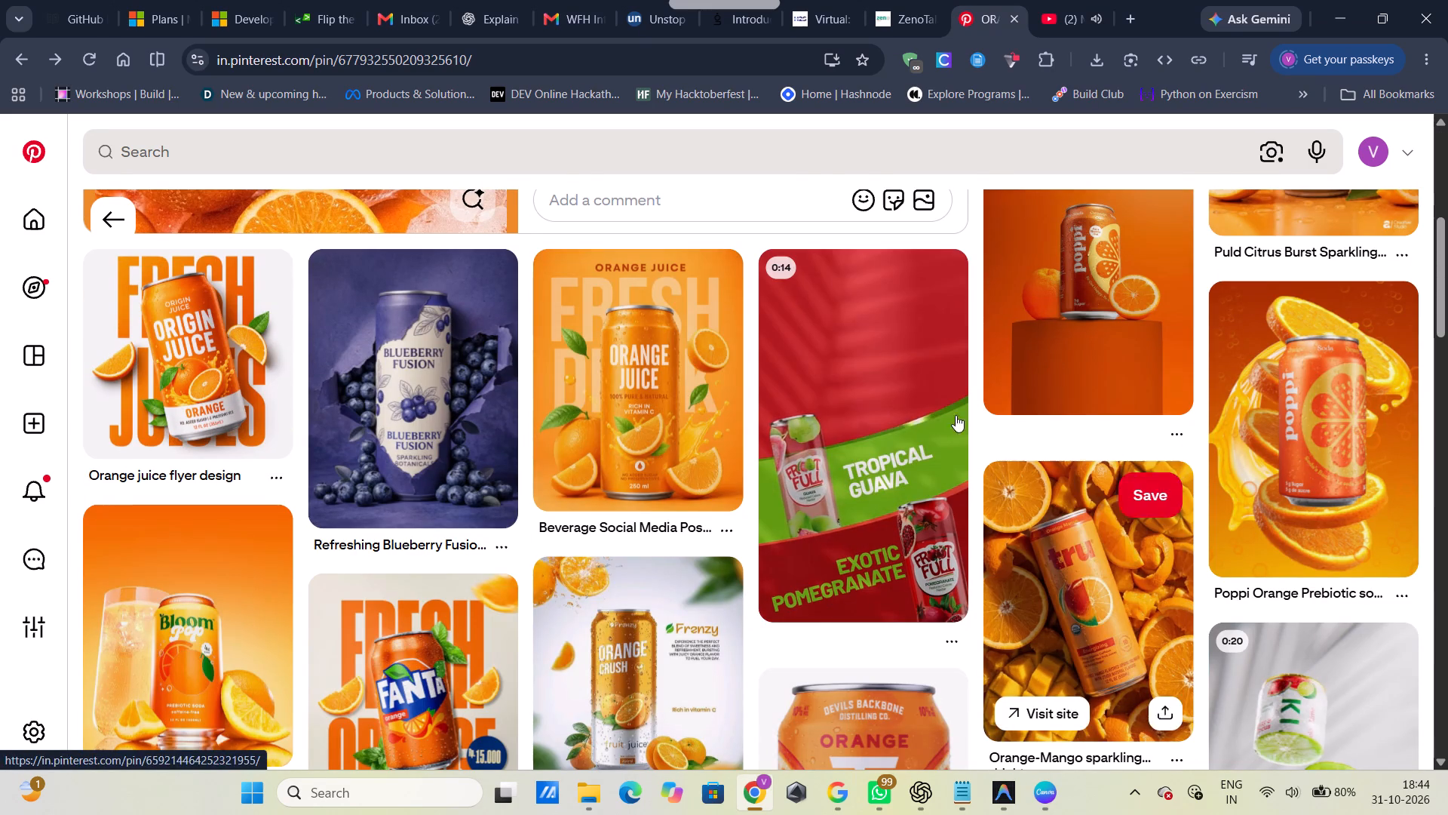
Search Pinterest for SOLID WHITE COLOR.
left_click(678, 163)
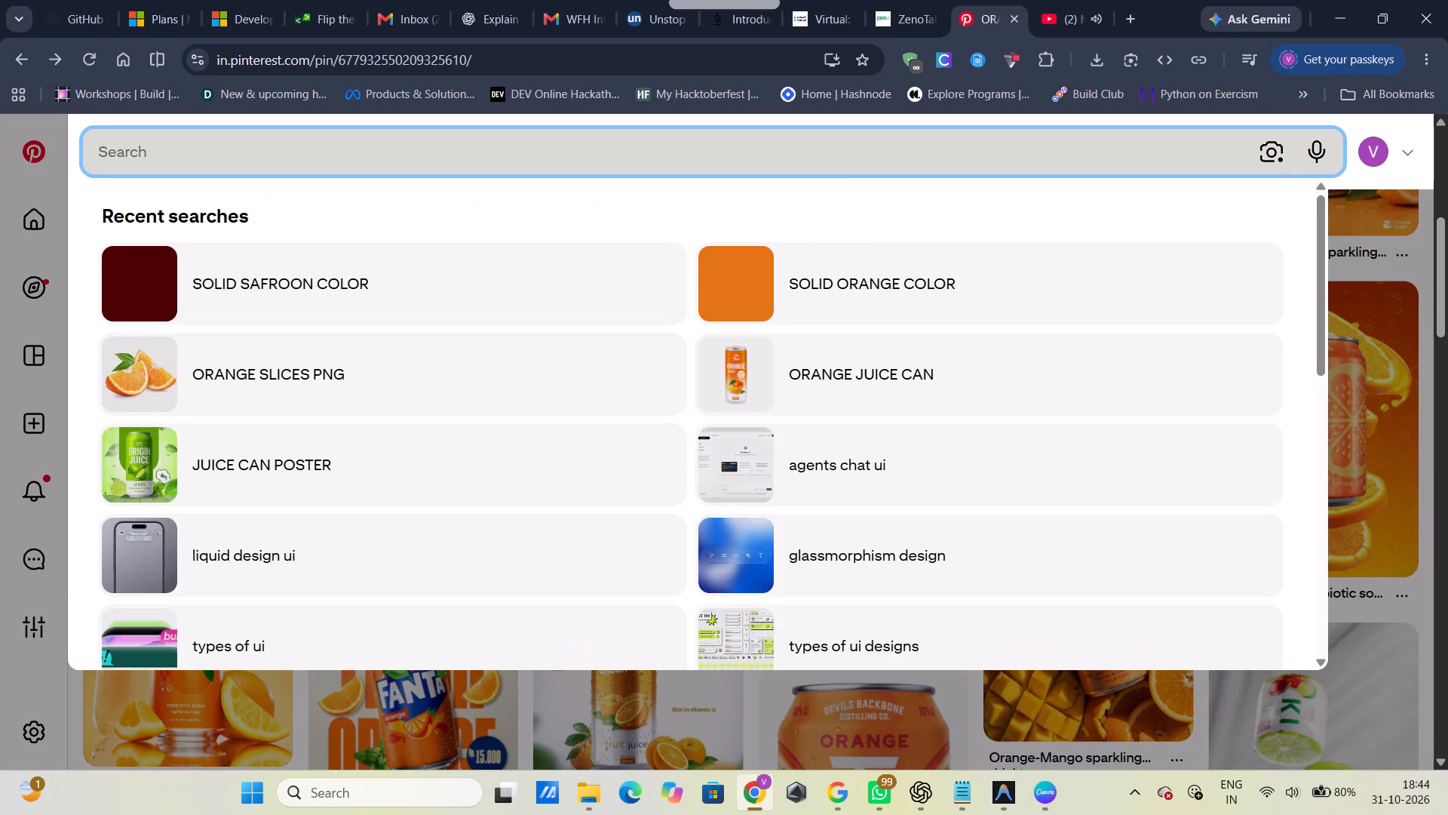
type("SOLID WHITE COLOR")
key("Return")
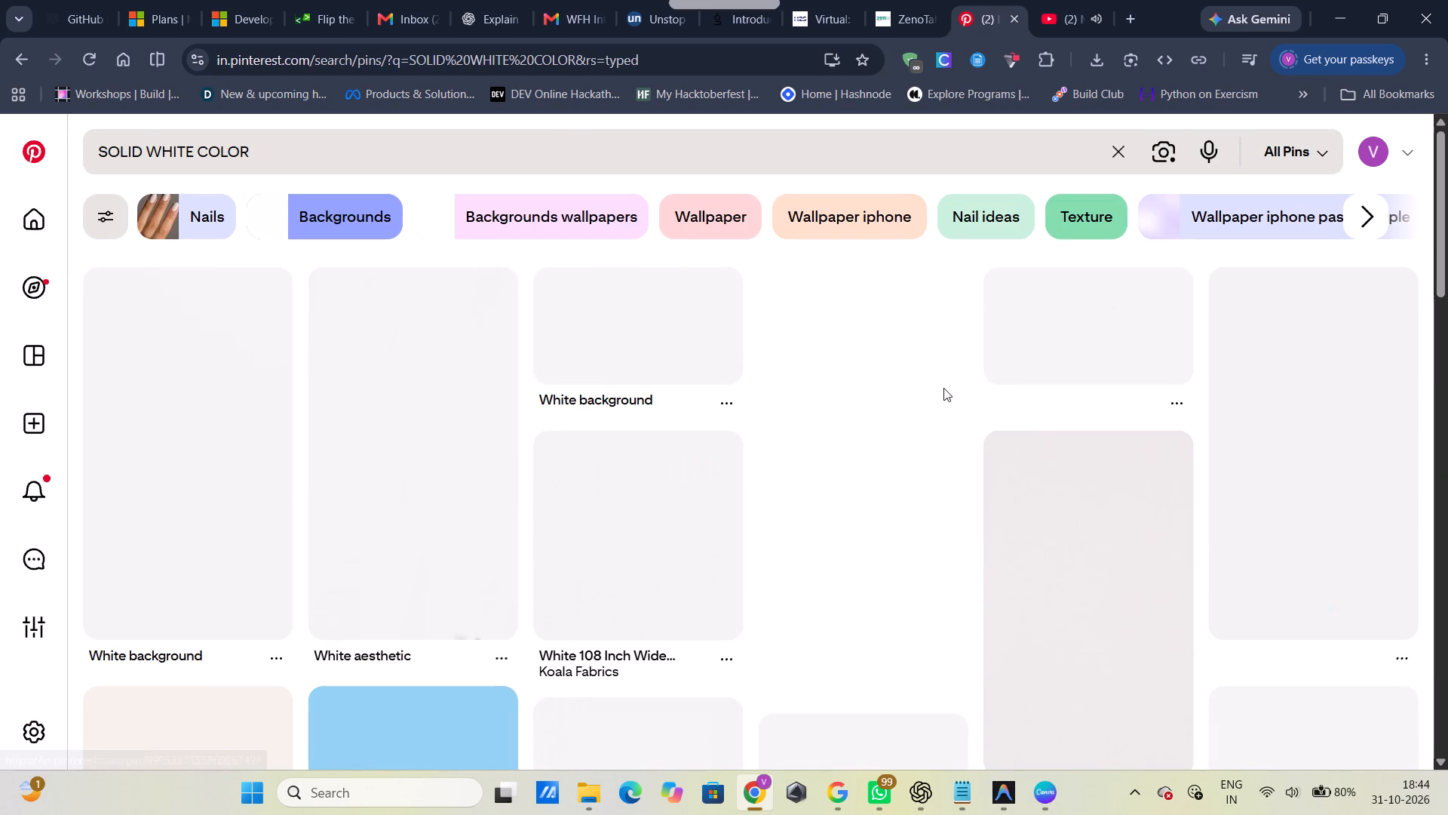
Switch to Canva and delete the solid orange background image from the page.
left_click(1045, 792)
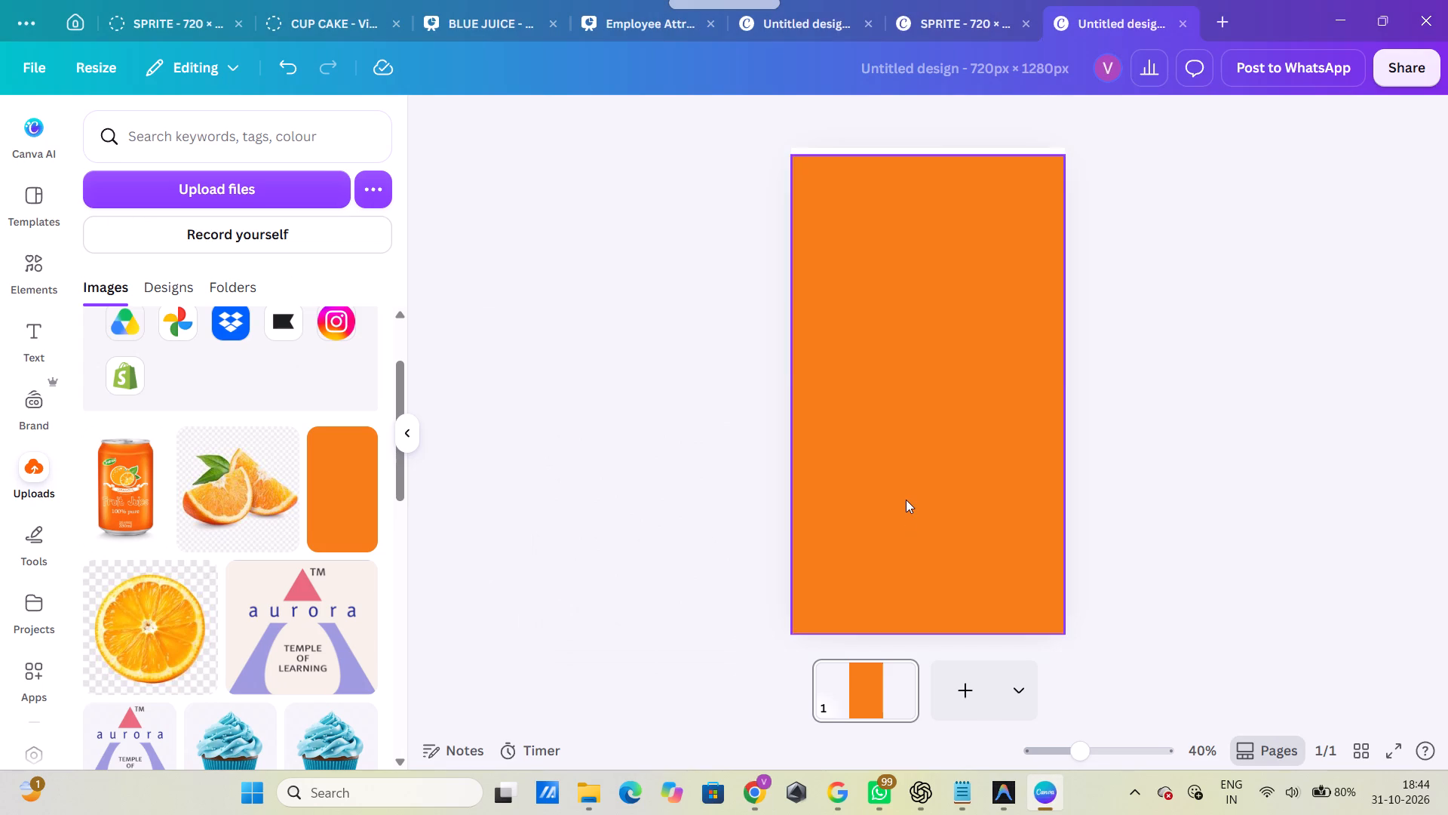
left_click(906, 500)
key("BackSpace")
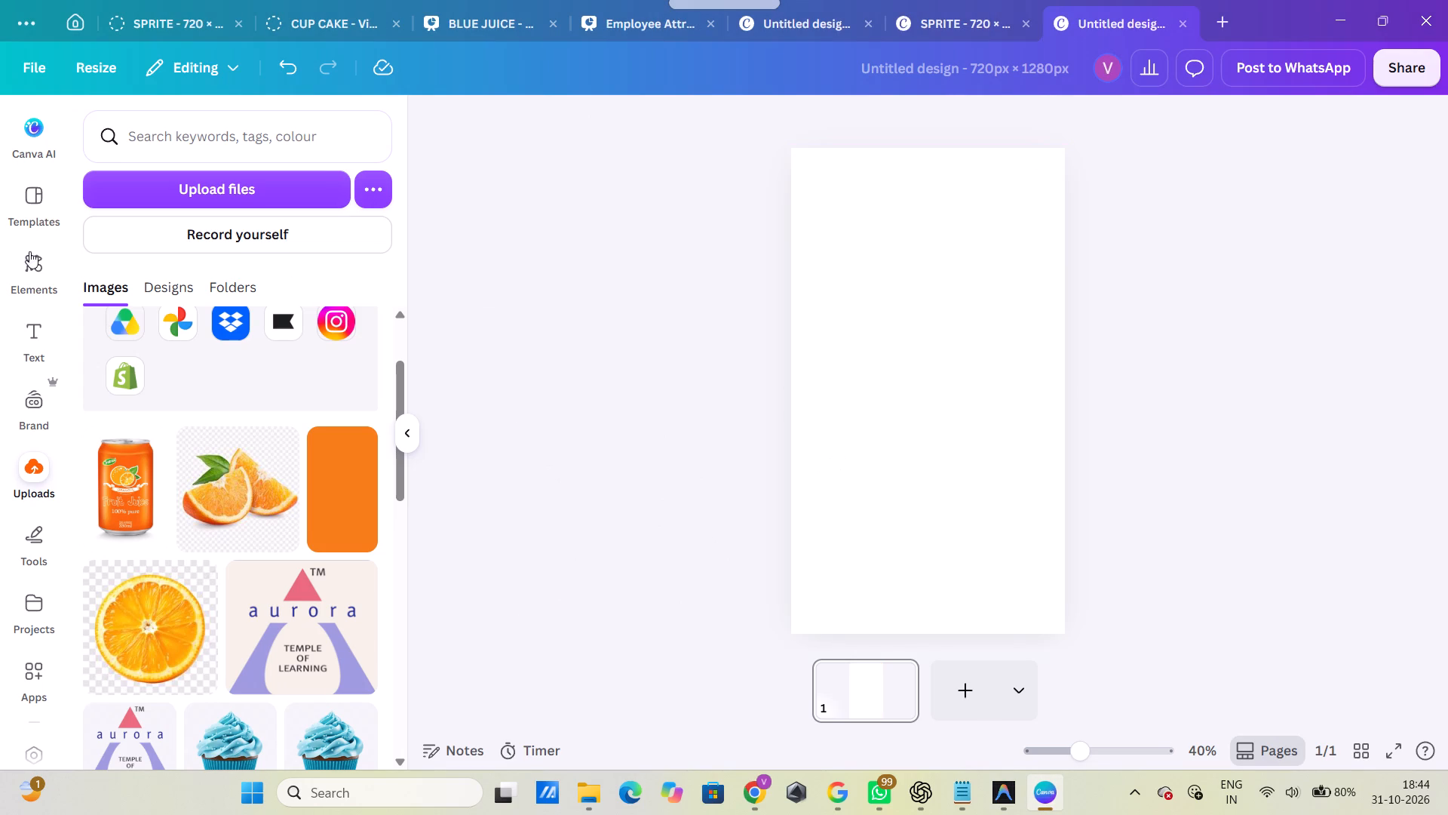
Search Canva's elements for SOLID GREY and add the grey gradient photo to the page.
left_click(40, 267)
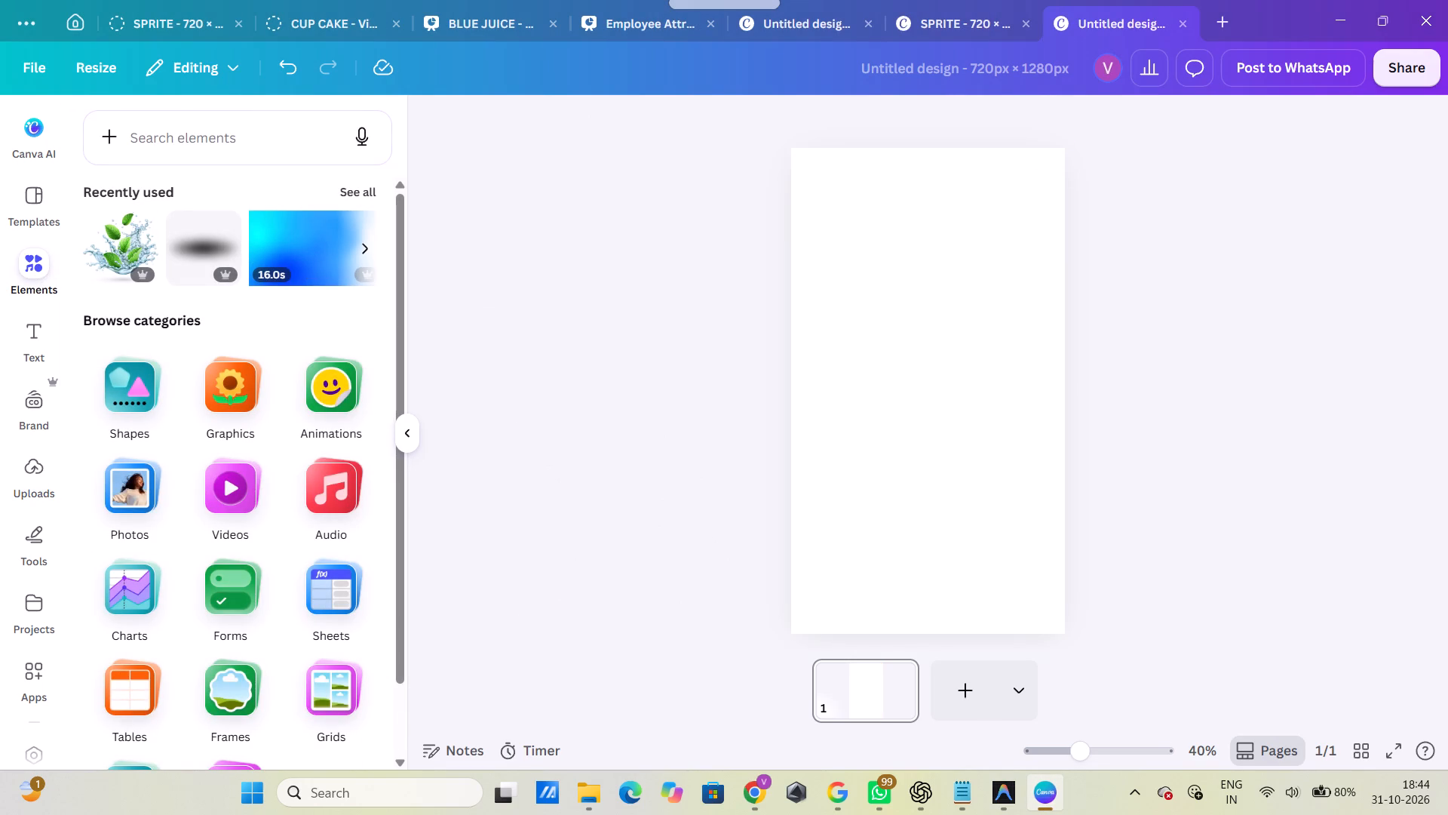
left_click(169, 124)
left_click(169, 124)
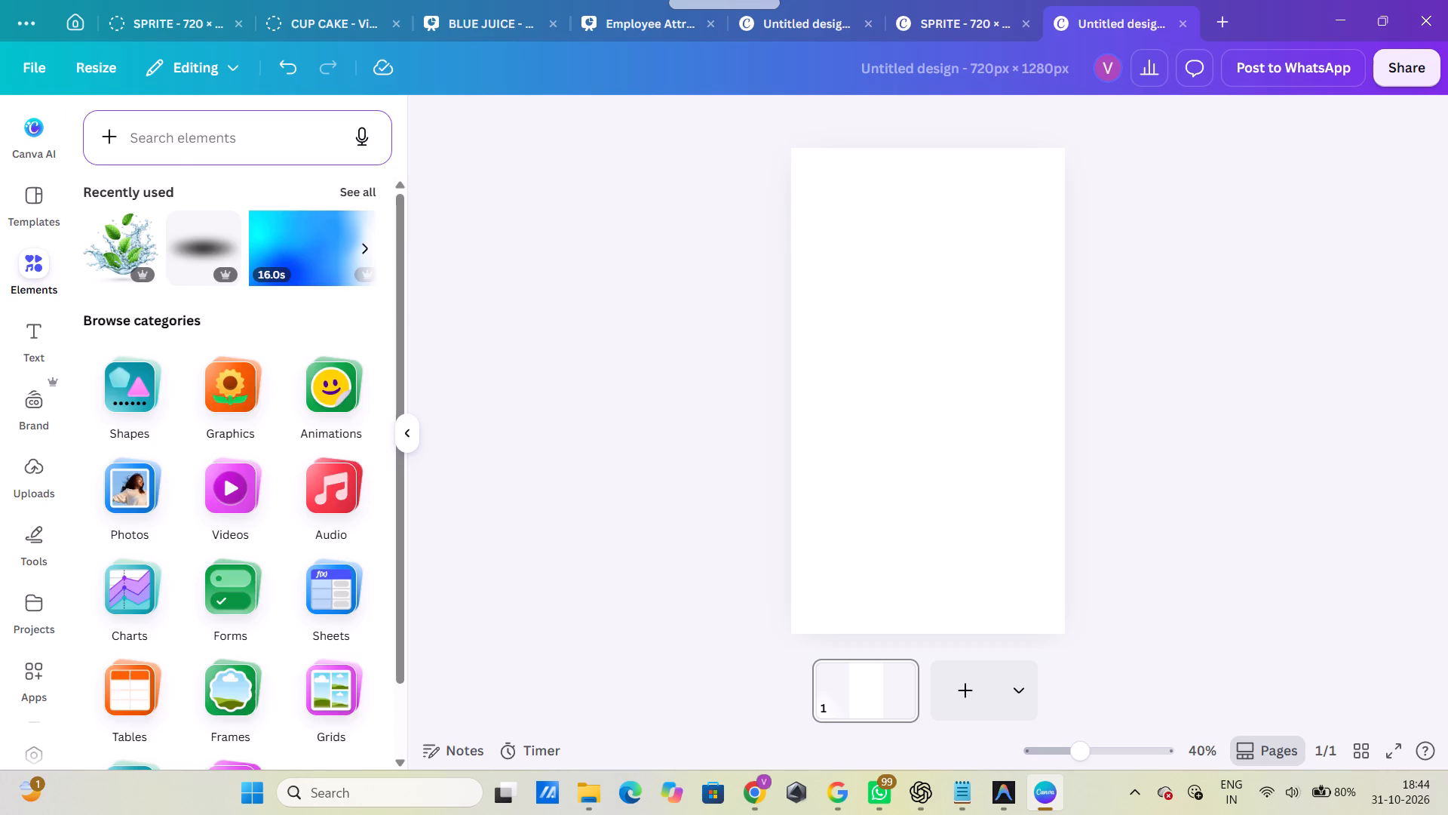
left_click(176, 146)
type("SOLI")
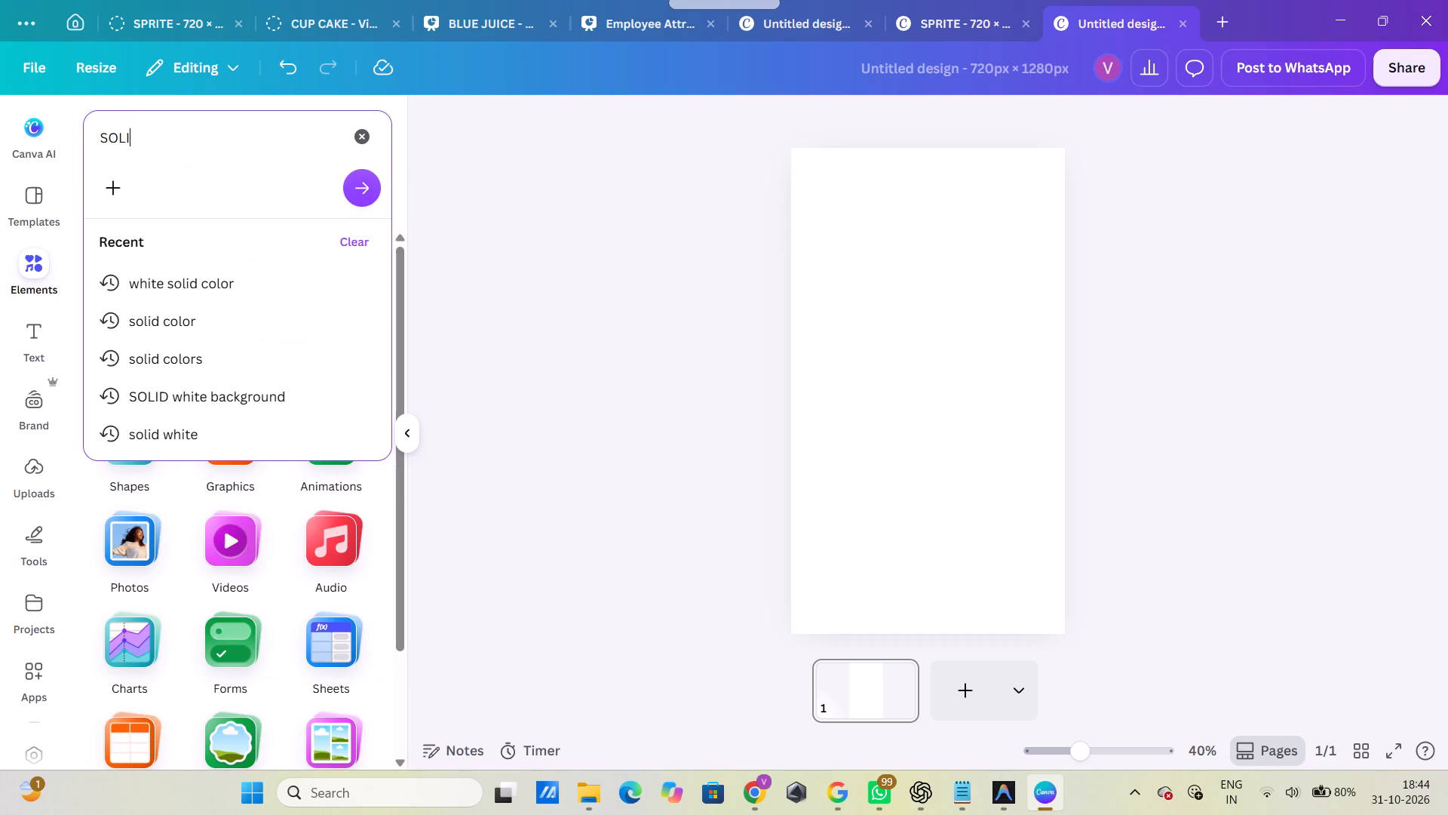
type("D GREY")
key("Return")
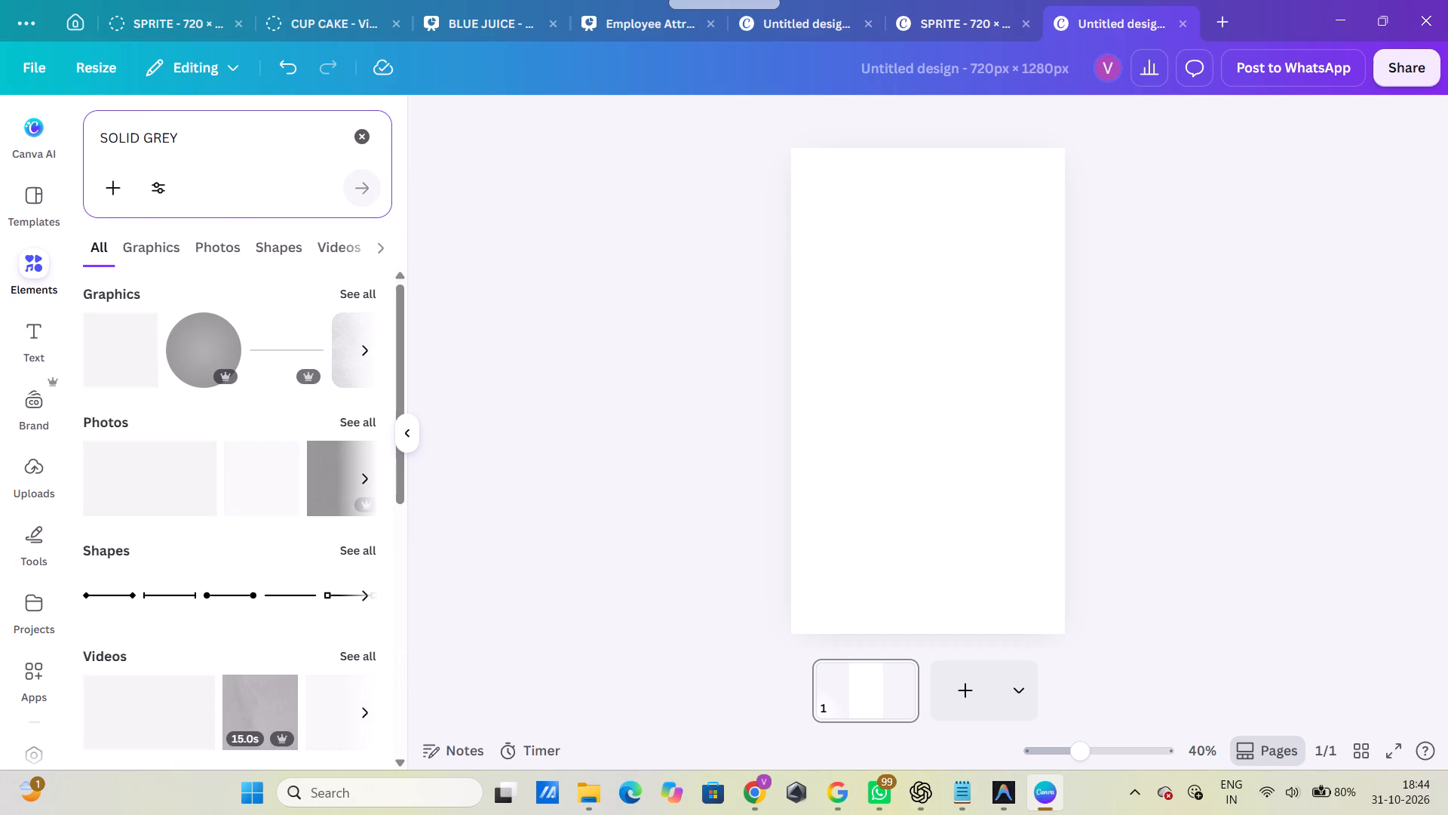
left_click(137, 483)
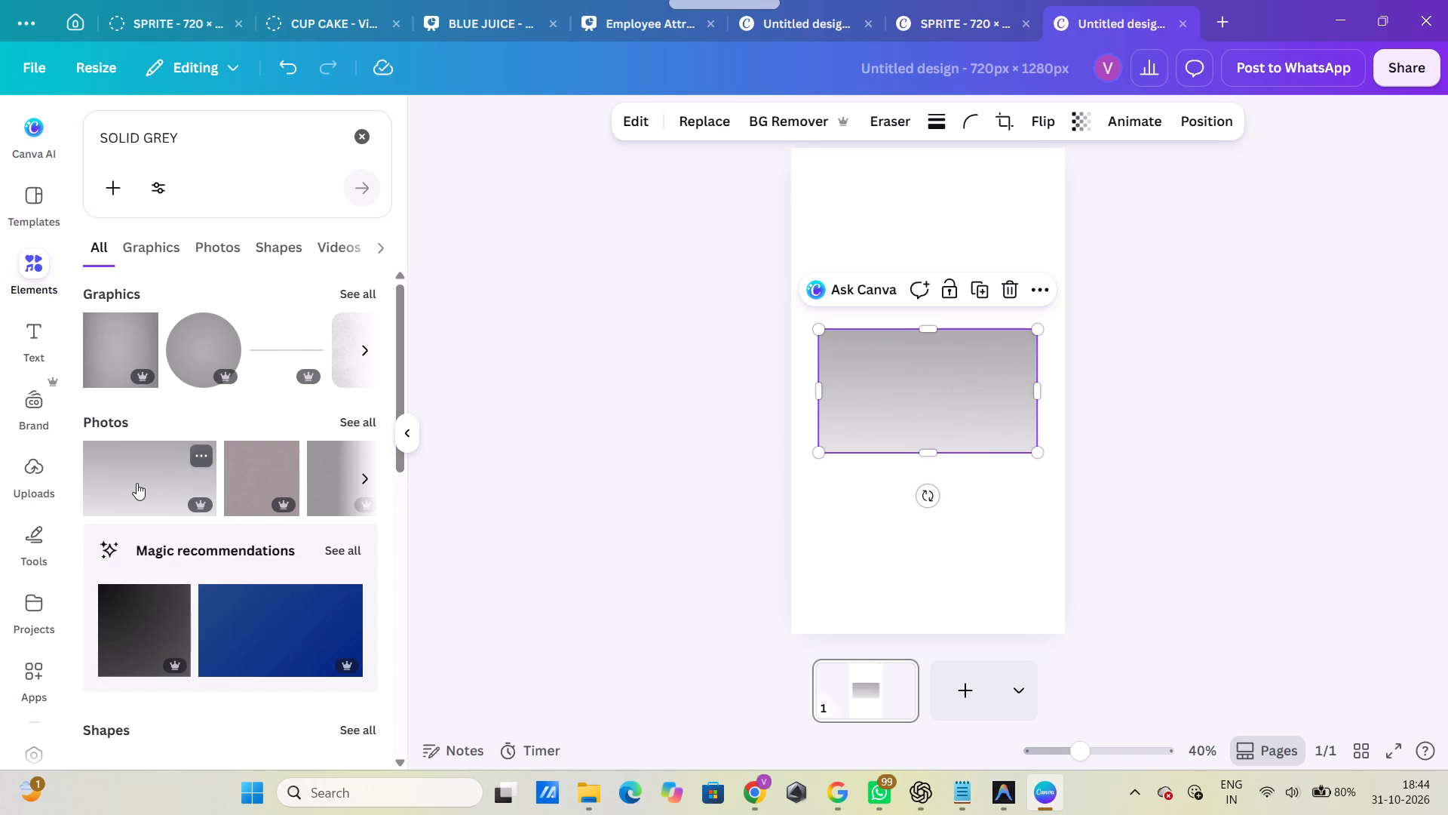
Set the grey gradient photo's transparency to 28.
left_click(1085, 133)
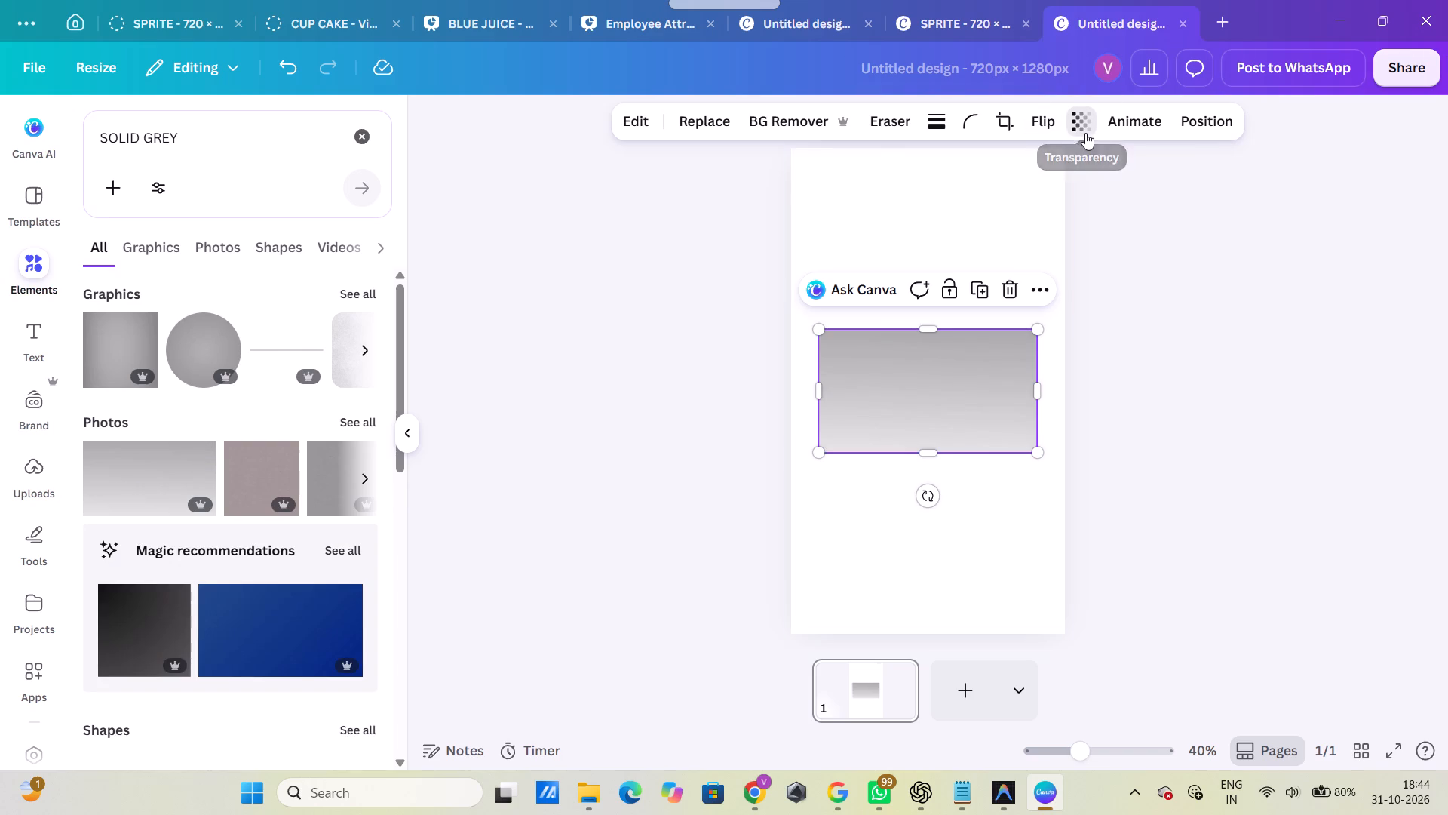
left_click(1076, 198)
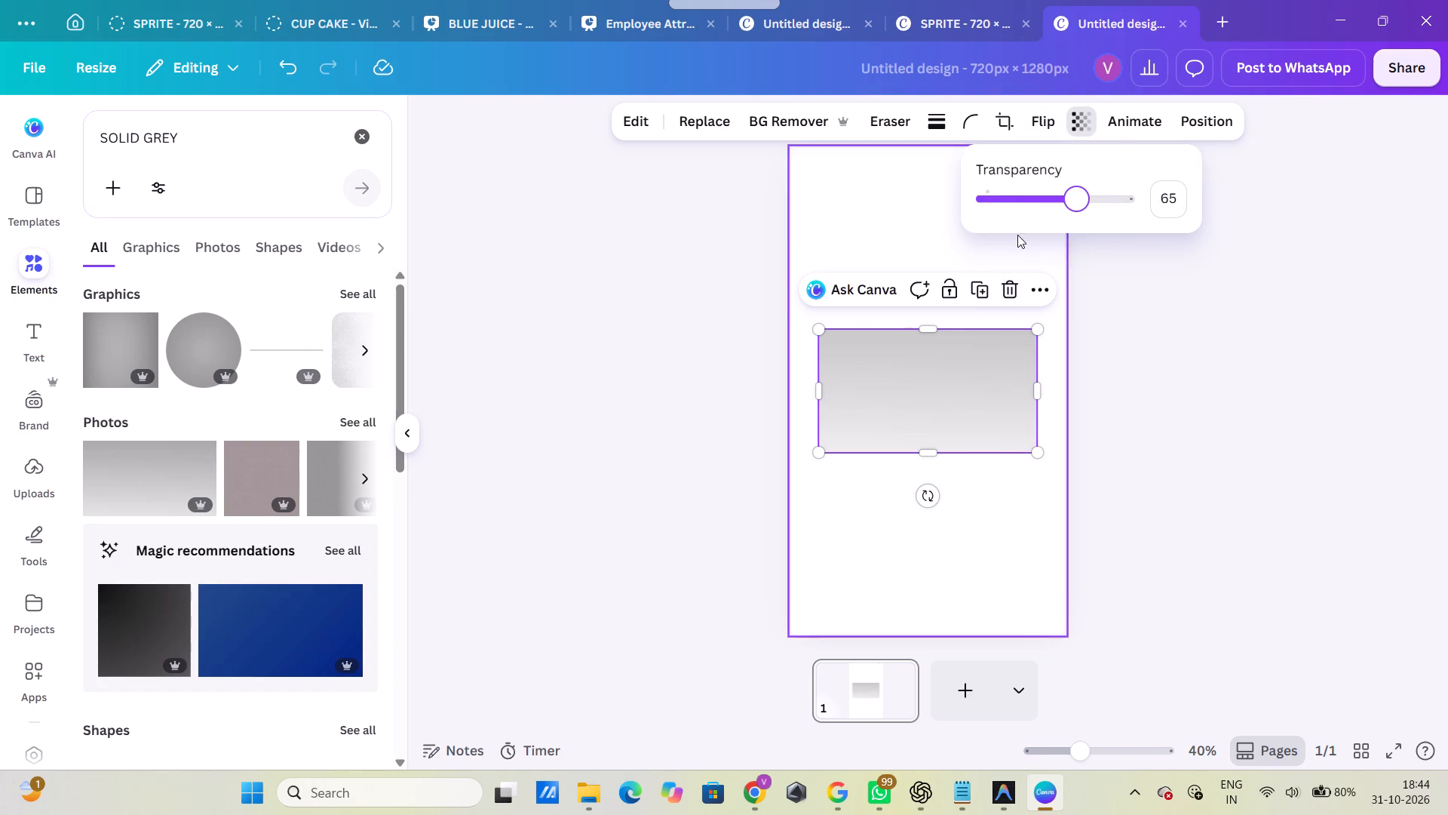
left_click(1024, 203)
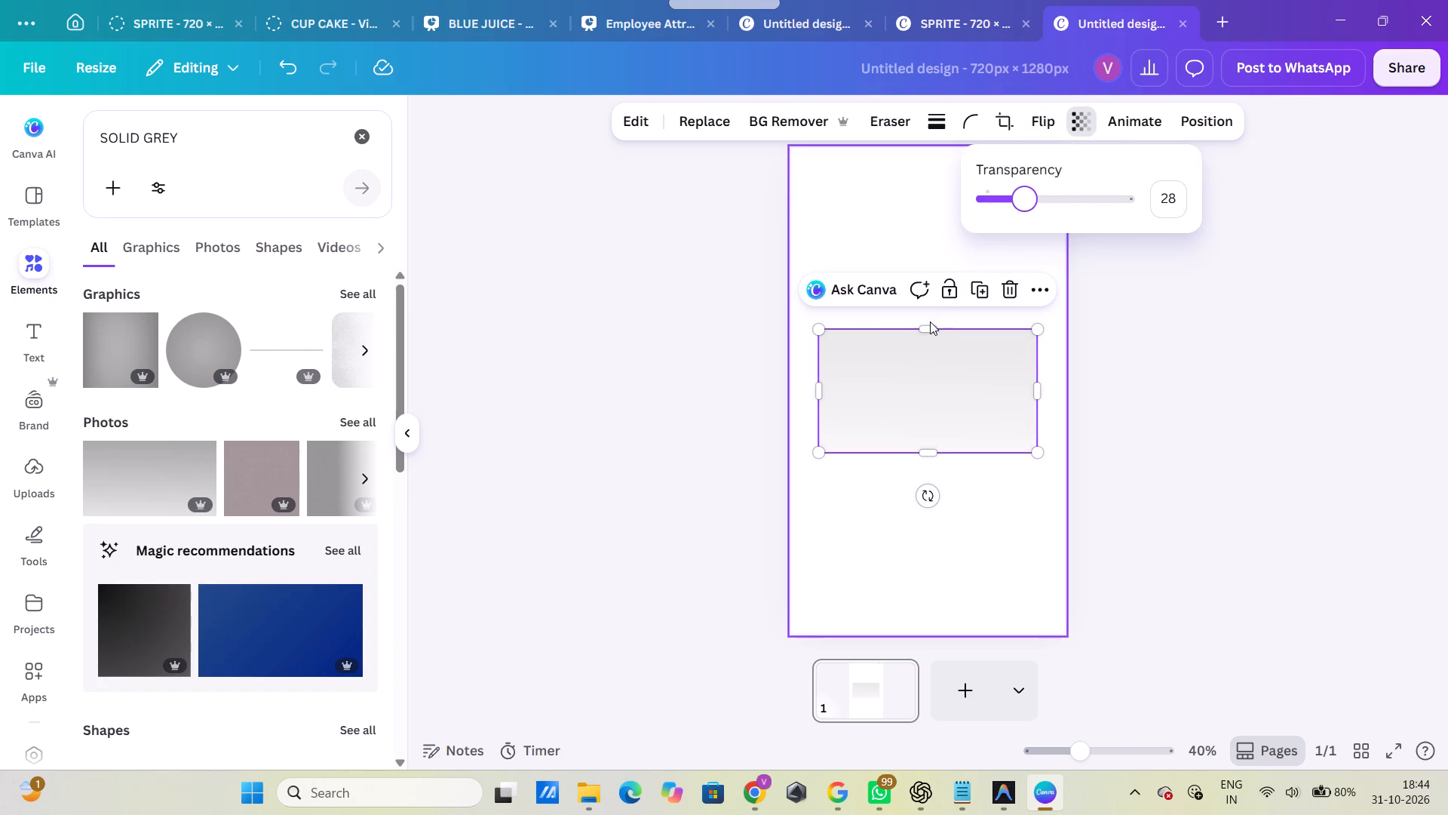
Align the grey gradient photo with the page's upper-left corner and stretch it to cover the whole 720 × 1280 px page.
left_click(930, 321)
left_click_drag(925, 325, 912, 142)
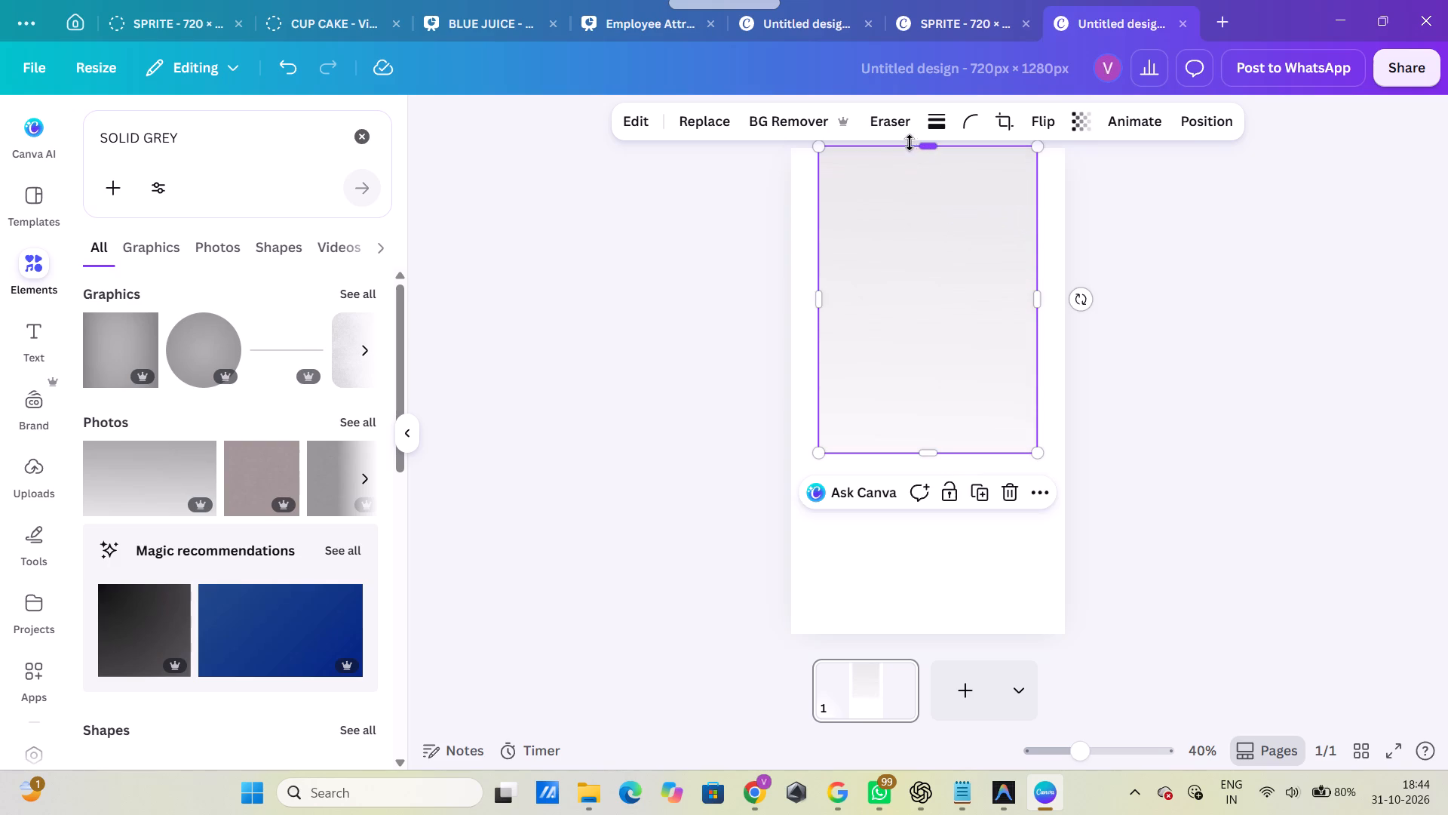
left_click_drag(907, 325, 883, 336)
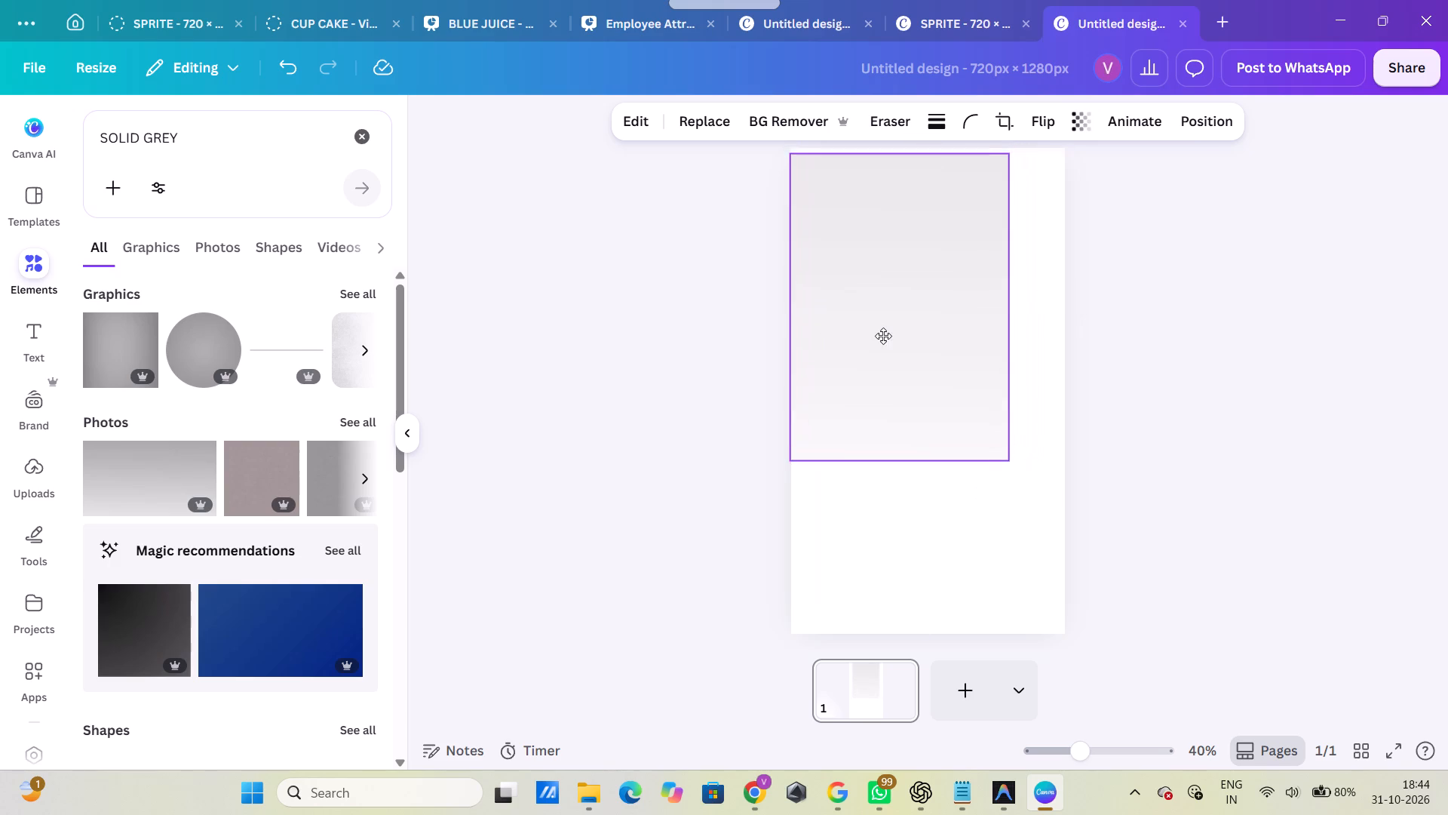
left_click_drag(883, 336, 880, 324)
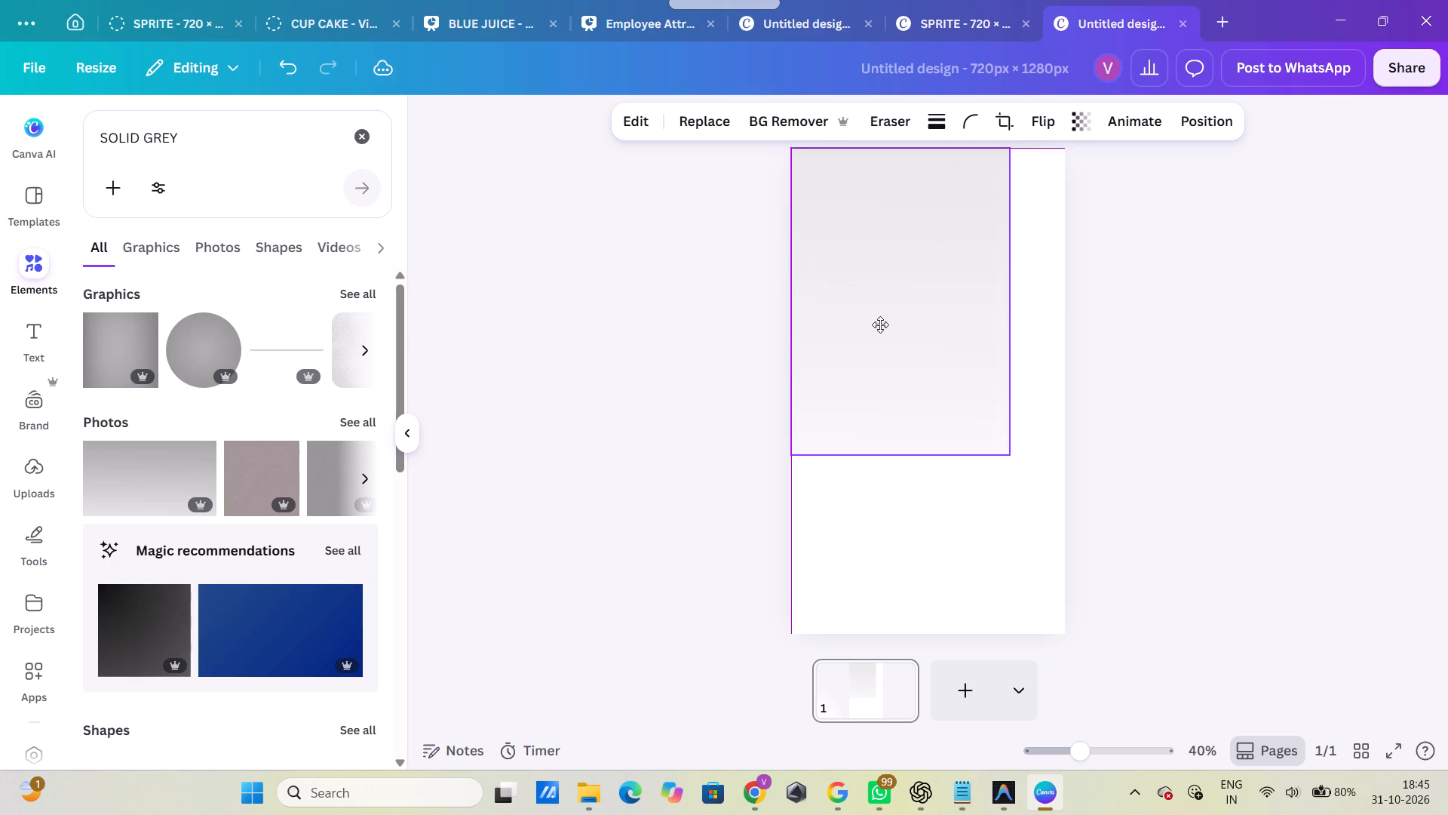
left_click_drag(880, 324, 883, 326)
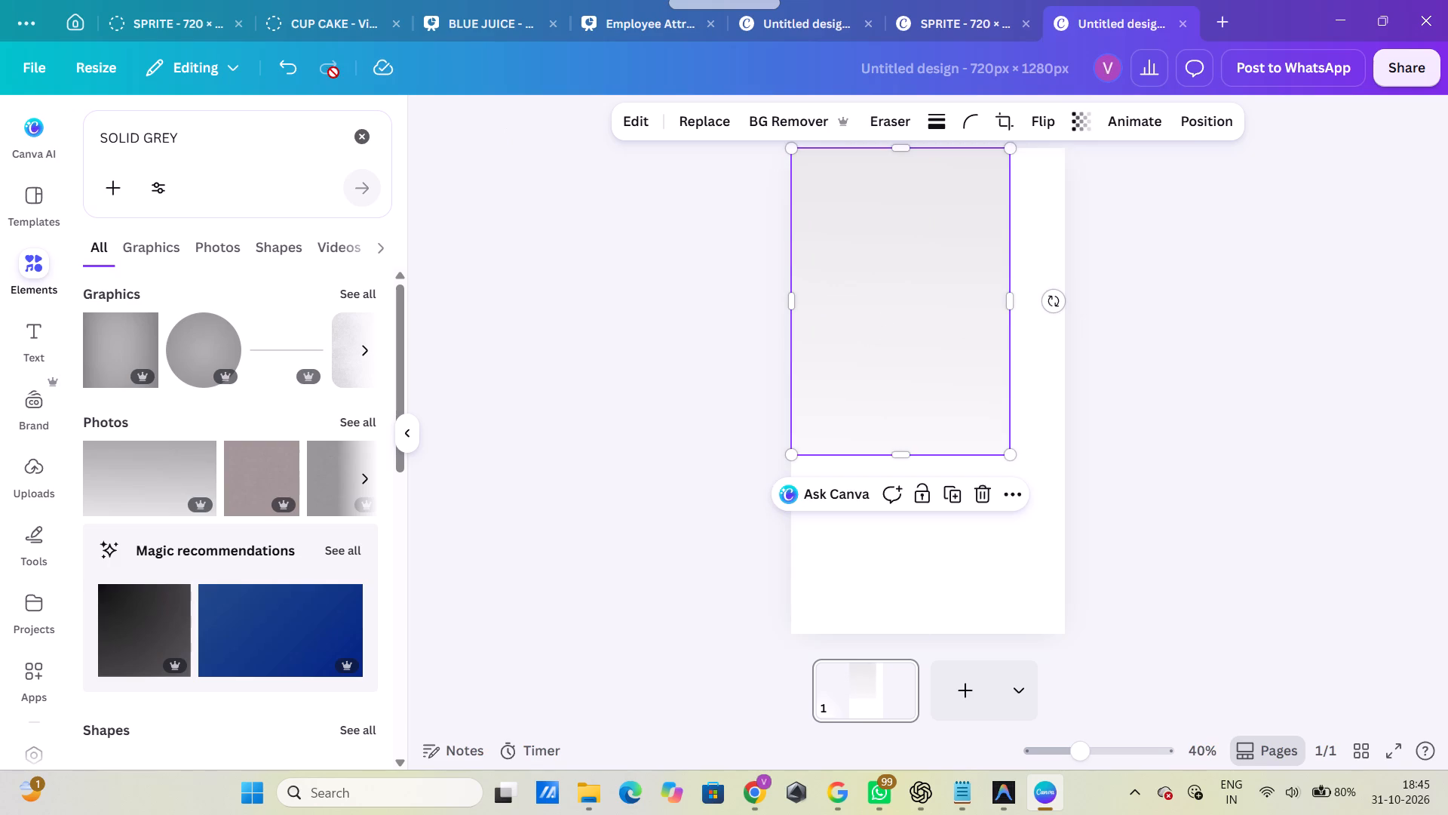
left_click_drag(1006, 305, 1057, 313)
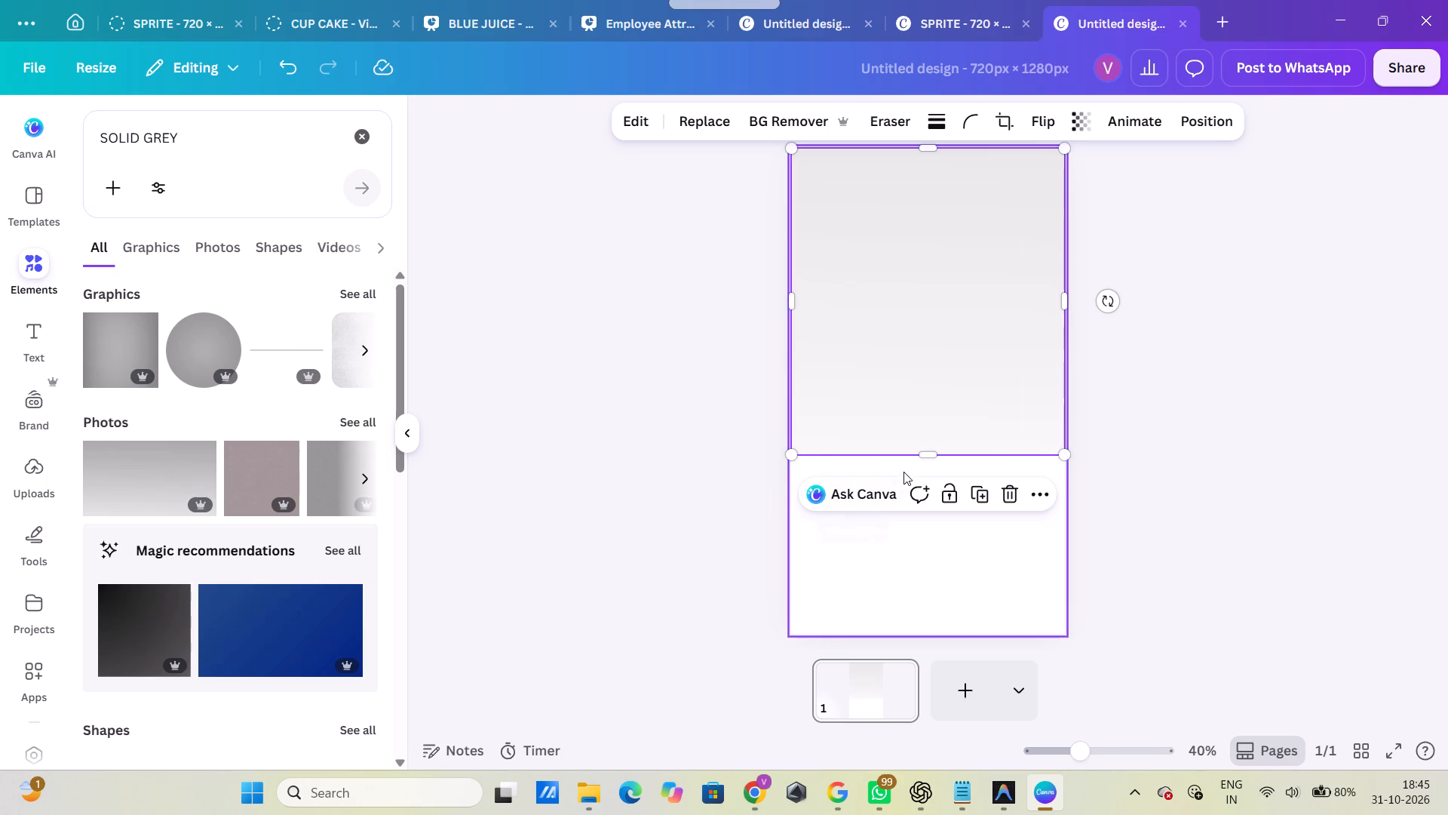
left_click_drag(924, 458, 934, 604)
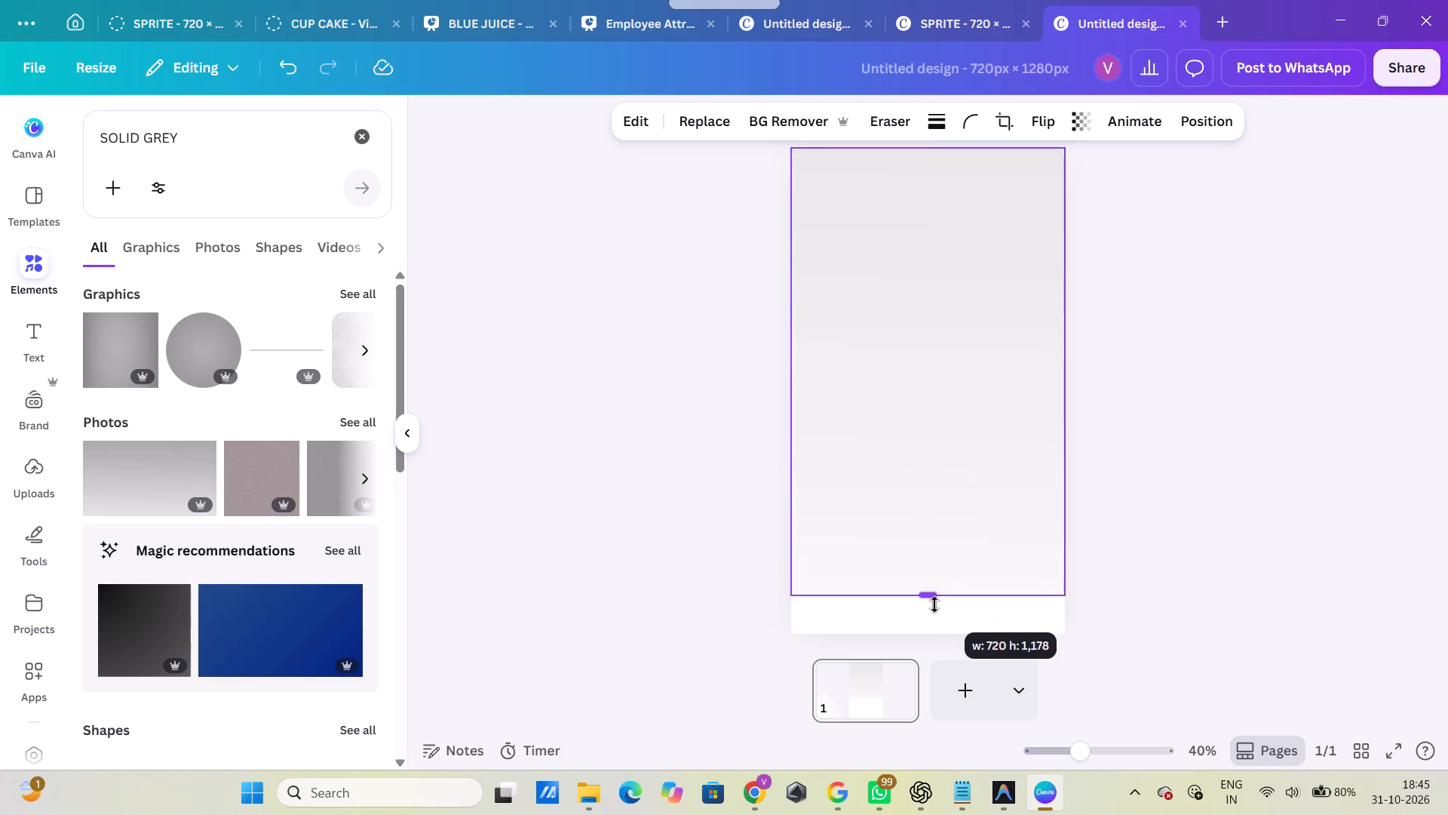
left_click_drag(934, 604, 937, 635)
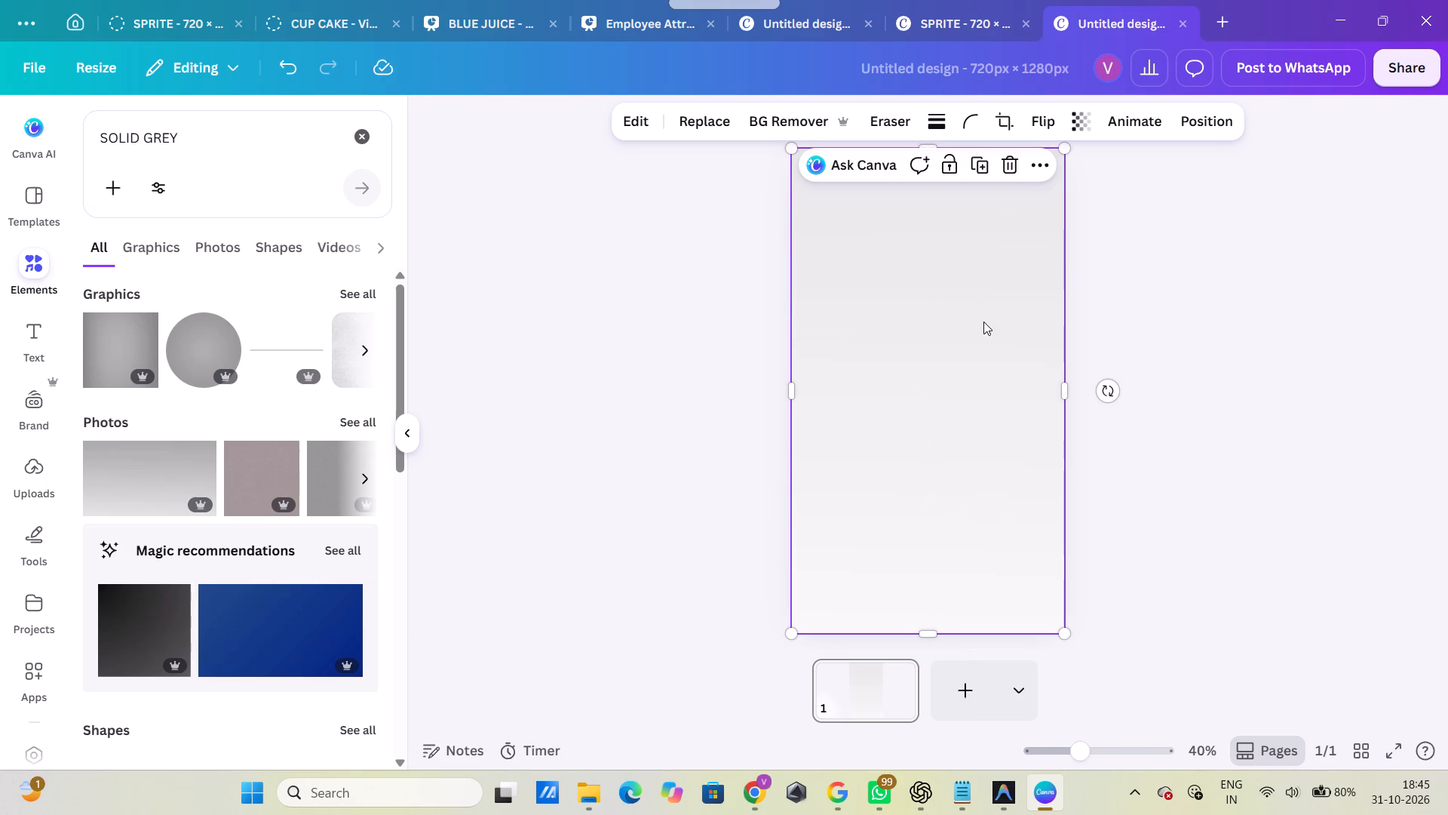
Switch to the Google app and ask in a new chat "FOR POSTER DESIGNING WHAT IS RATIO I TAKE IN CANVA".
left_click(851, 780)
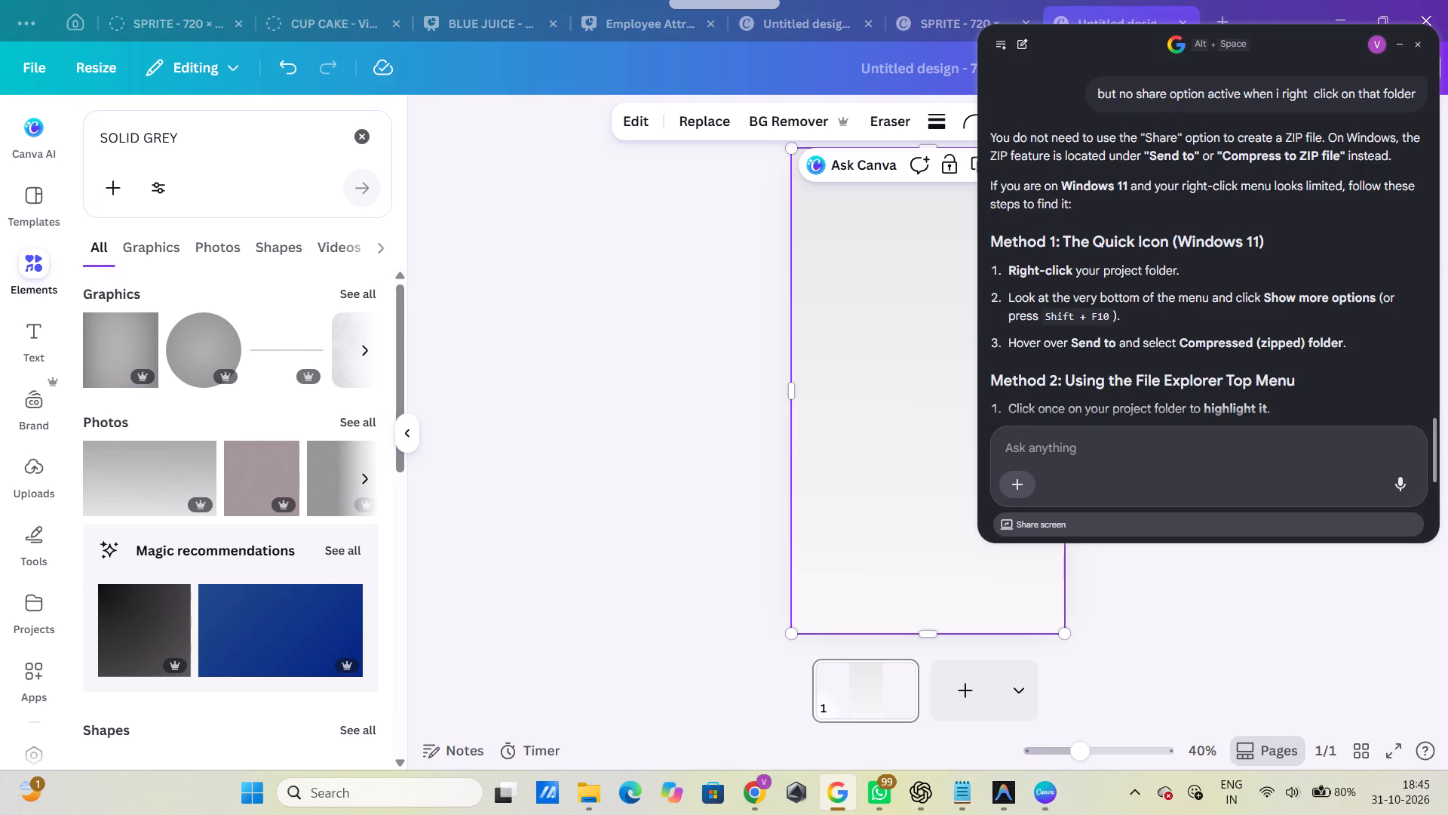
left_click(1017, 48)
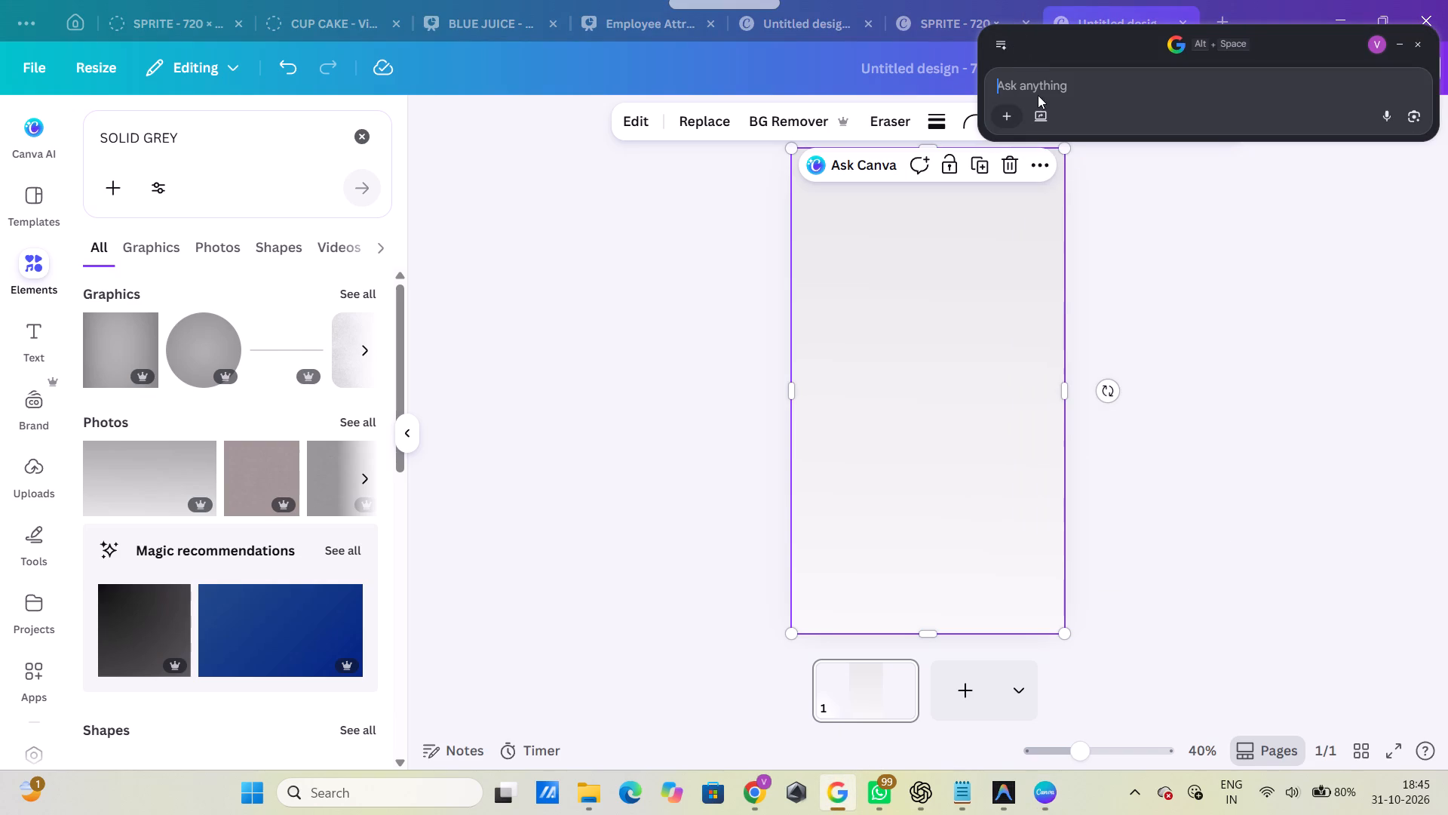
type("FOR POSTER DESIGNING")
key("space")
type("WHAT IS RATIO")
key("space")
type("I TAKE IN")
key("space")
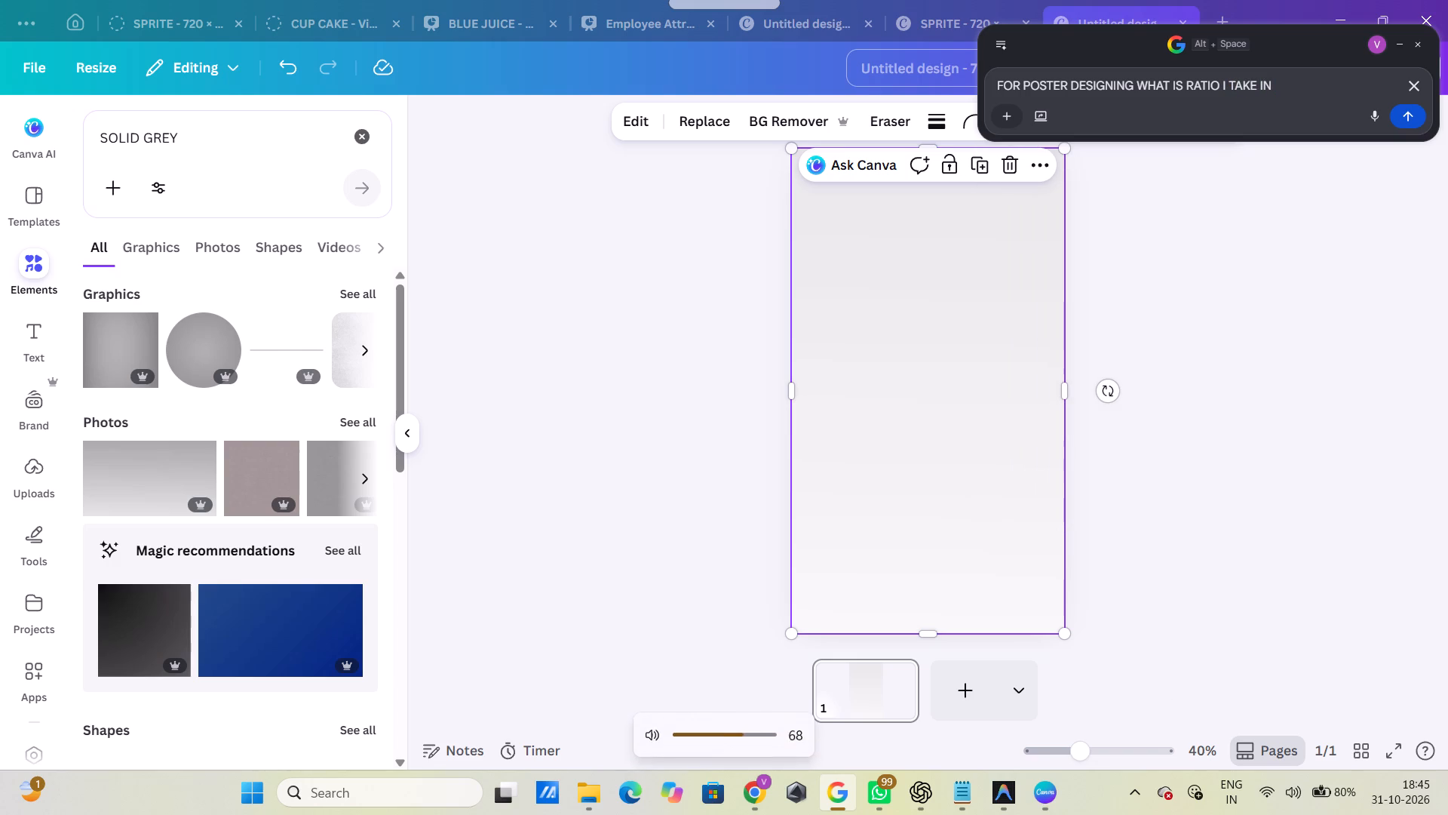
type("CANVA")
key("Return")
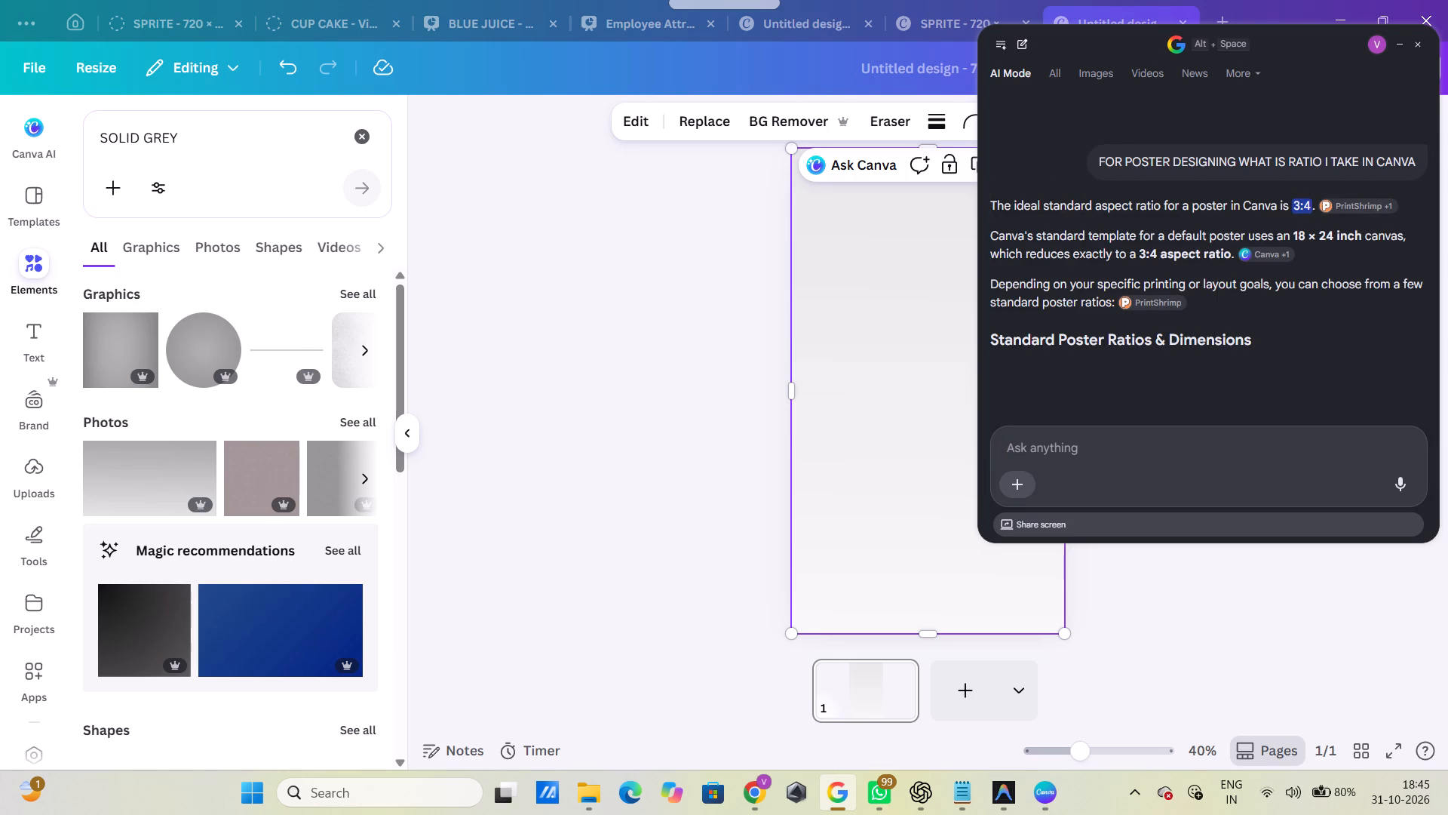
Read the answer's table of standard poster ratios and dimensions and its tips for the Canva canvas.
scroll(1266, 278, "down", 2)
scroll(1266, 278, "up", 1)
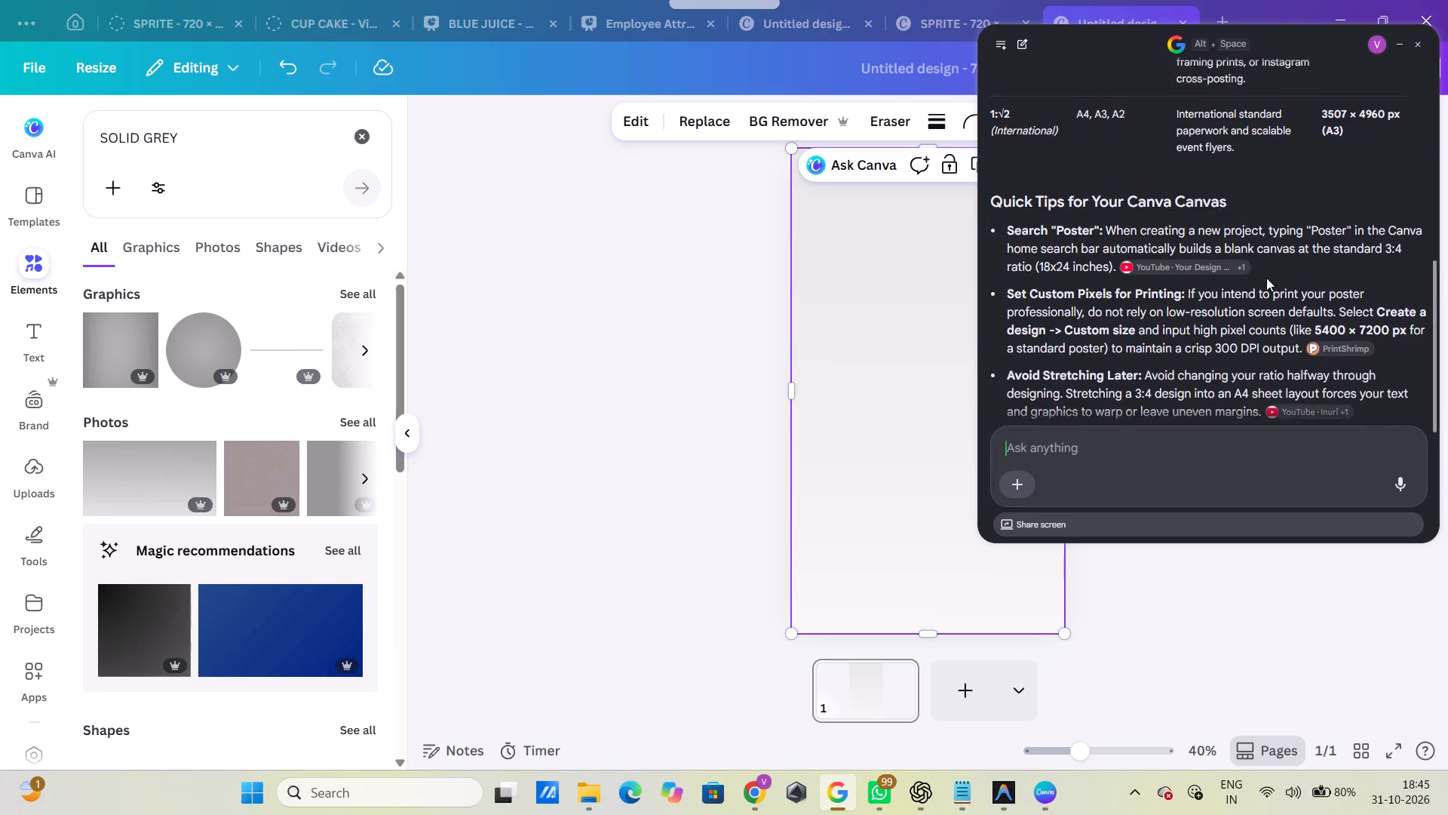
scroll(1266, 278, "up", 1)
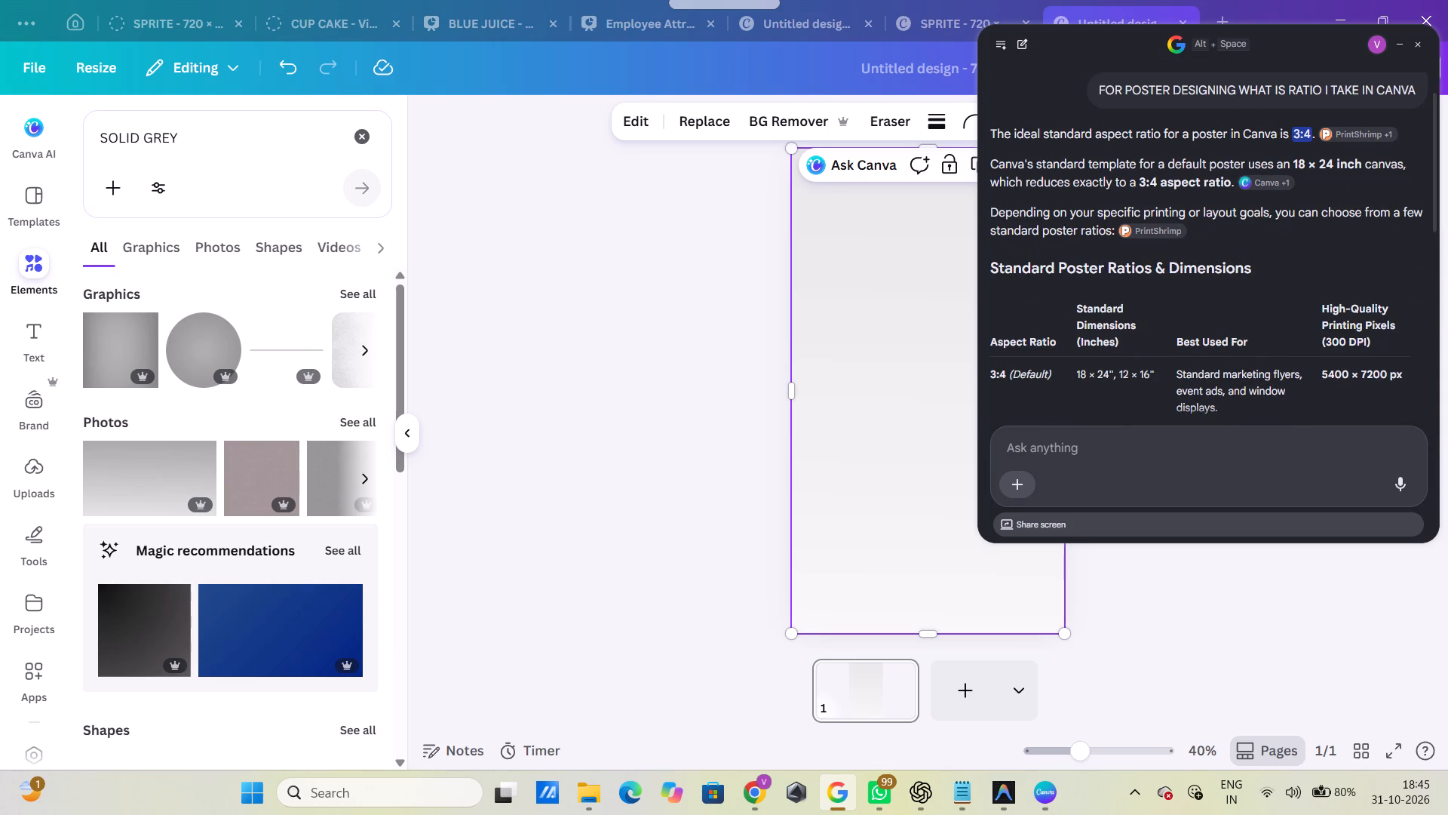
scroll(1258, 352, "down", 2)
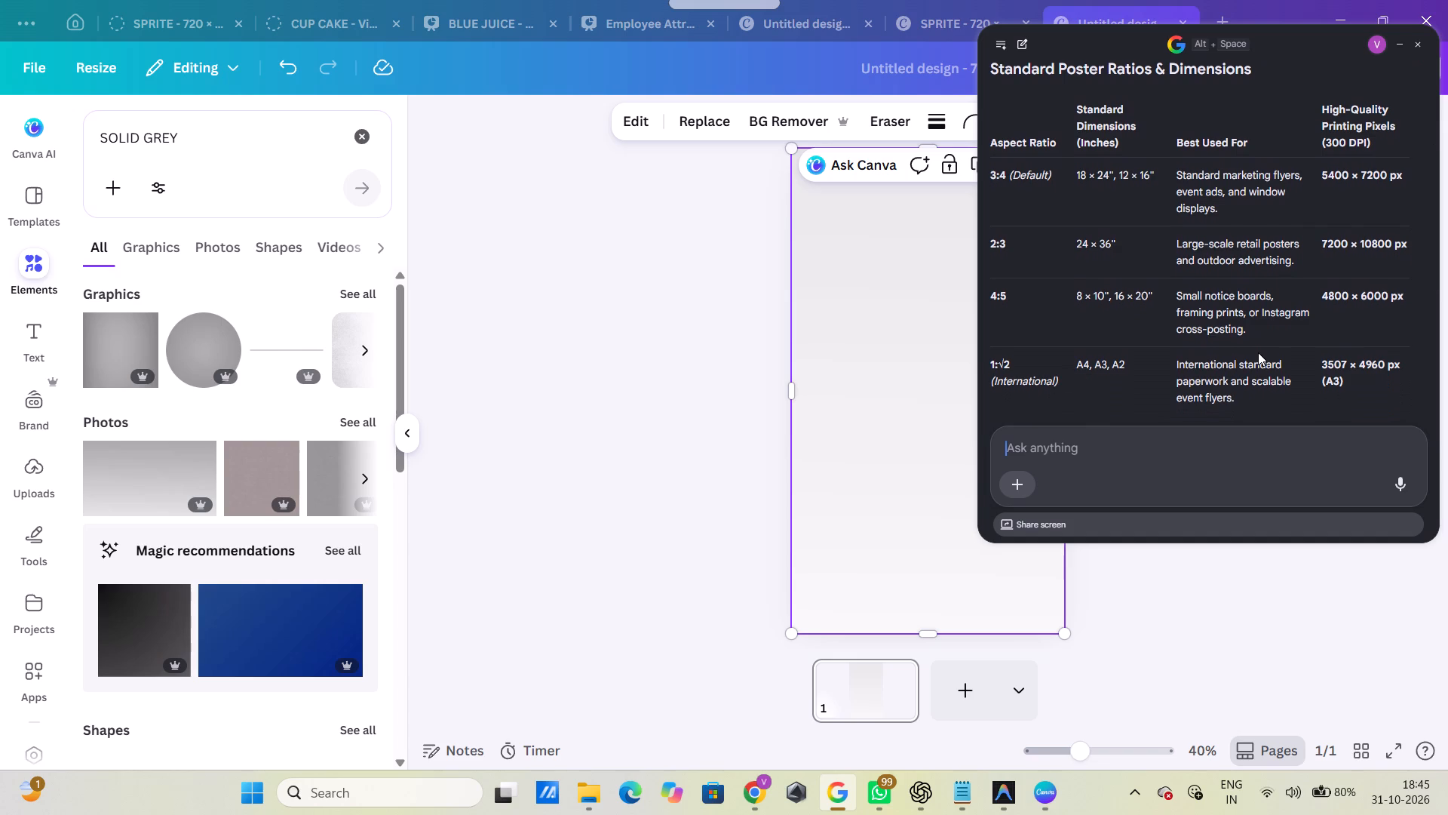
scroll(1258, 352, "down", 2)
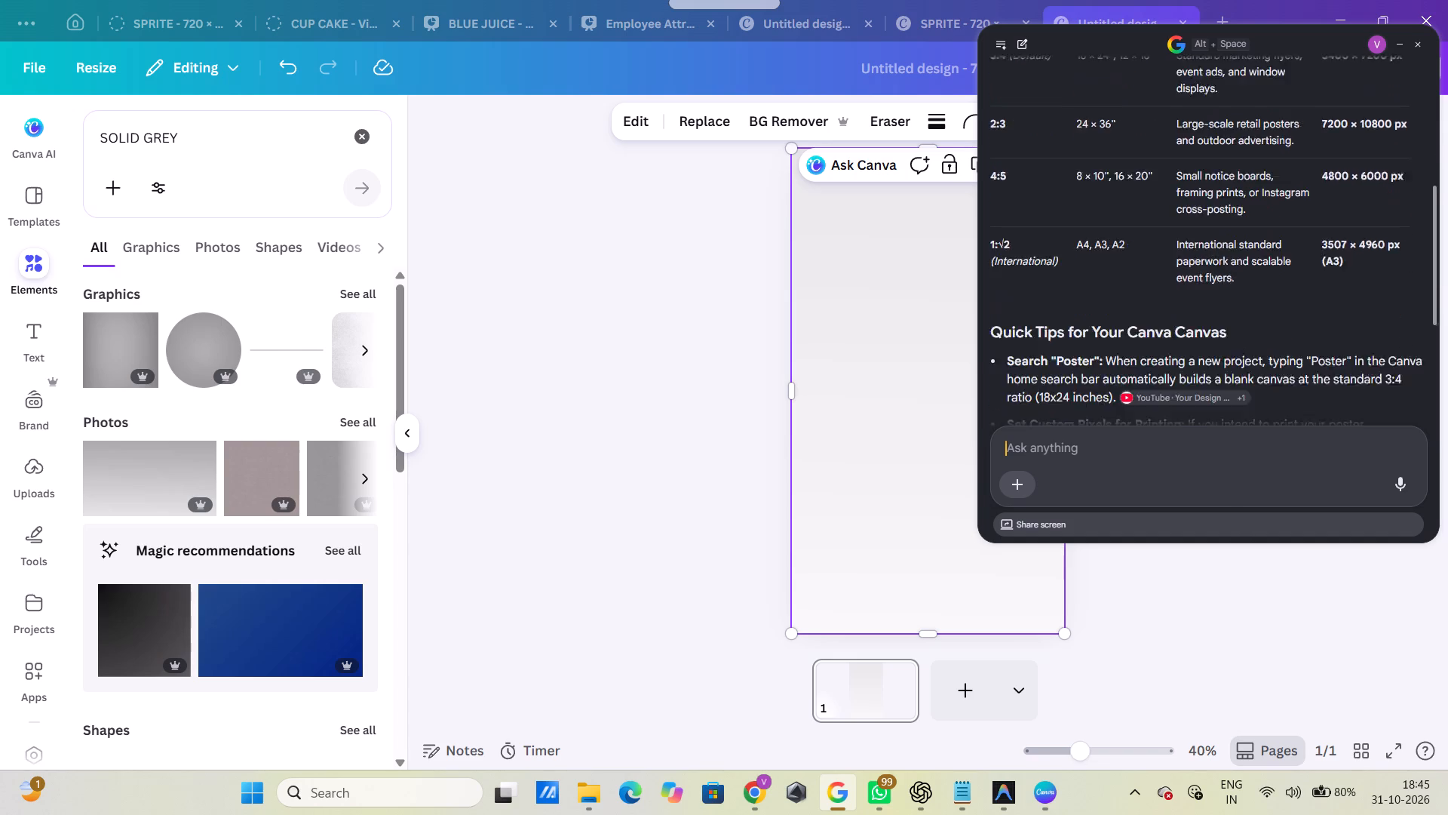
scroll(1242, 337, "down", 1)
scroll(1200, 396, "up", 1)
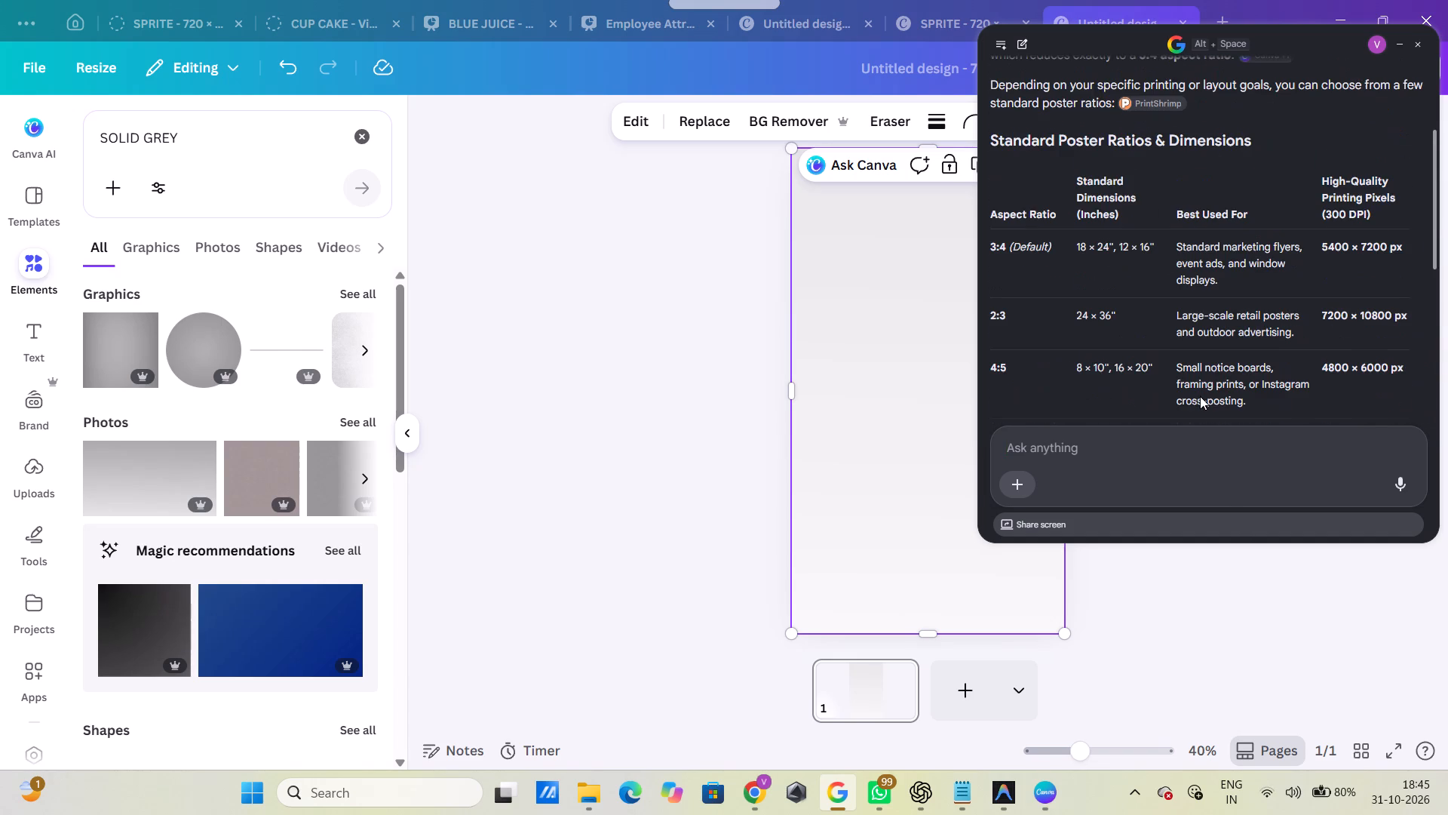
scroll(1200, 396, "up", 1)
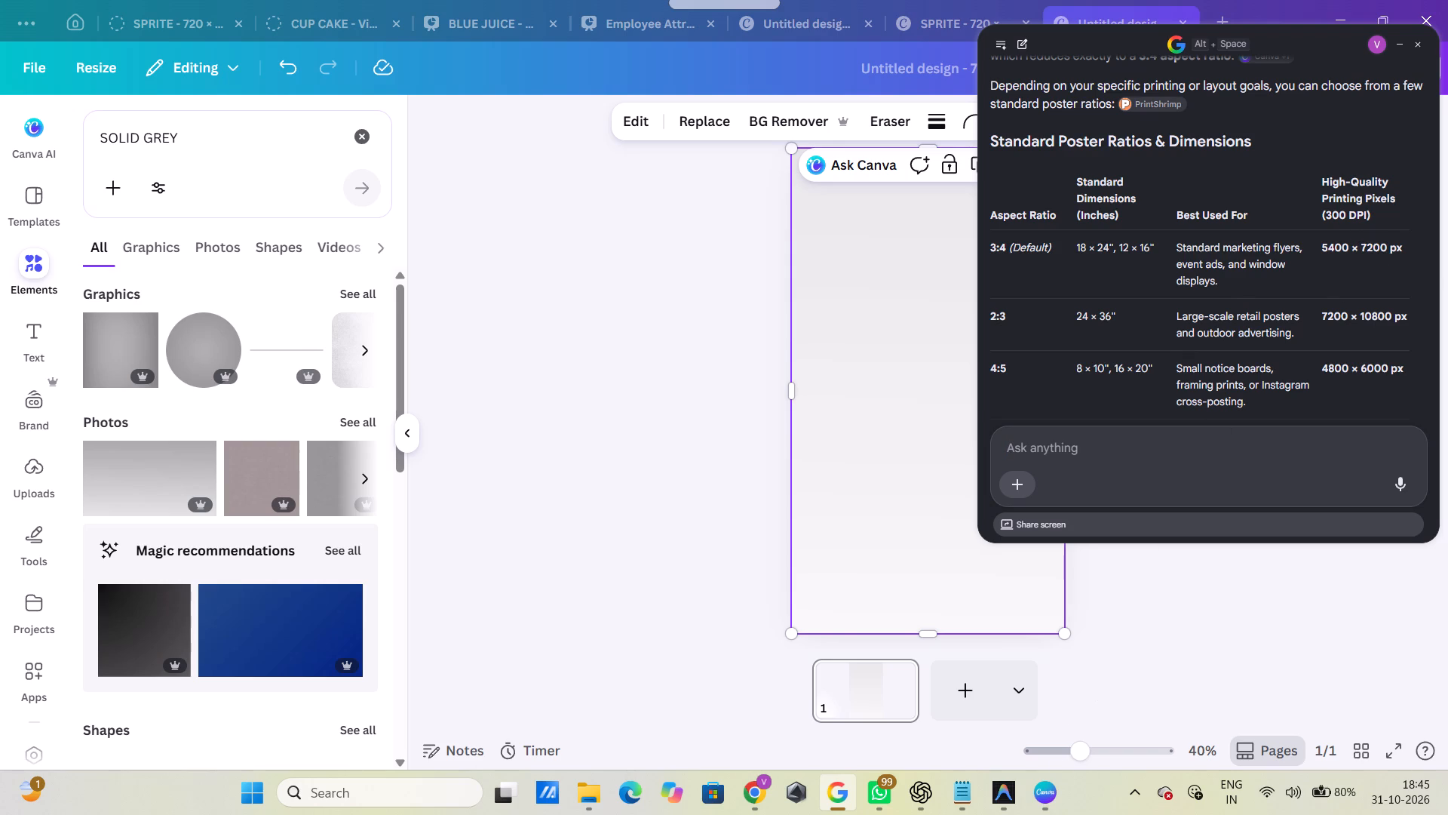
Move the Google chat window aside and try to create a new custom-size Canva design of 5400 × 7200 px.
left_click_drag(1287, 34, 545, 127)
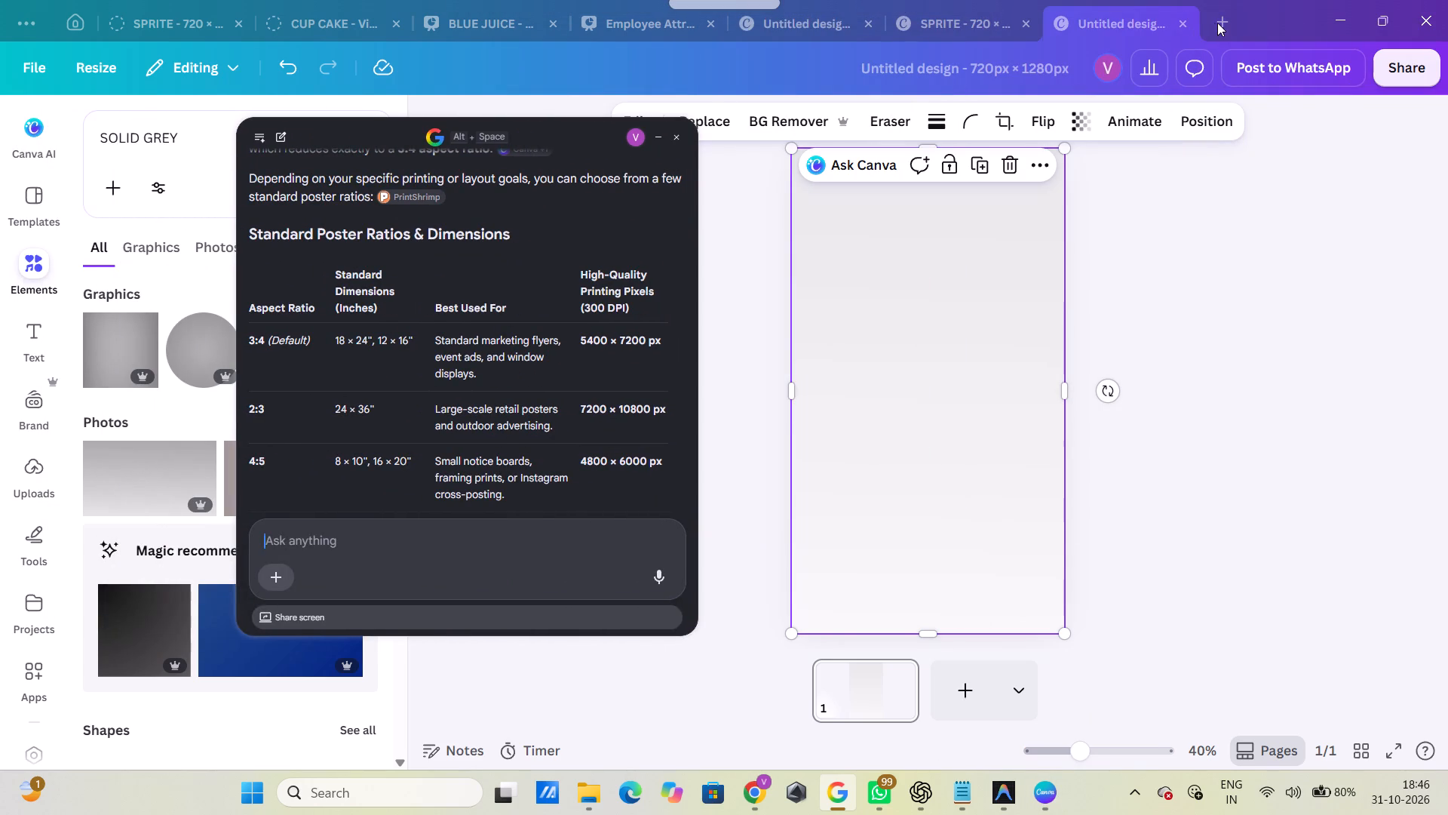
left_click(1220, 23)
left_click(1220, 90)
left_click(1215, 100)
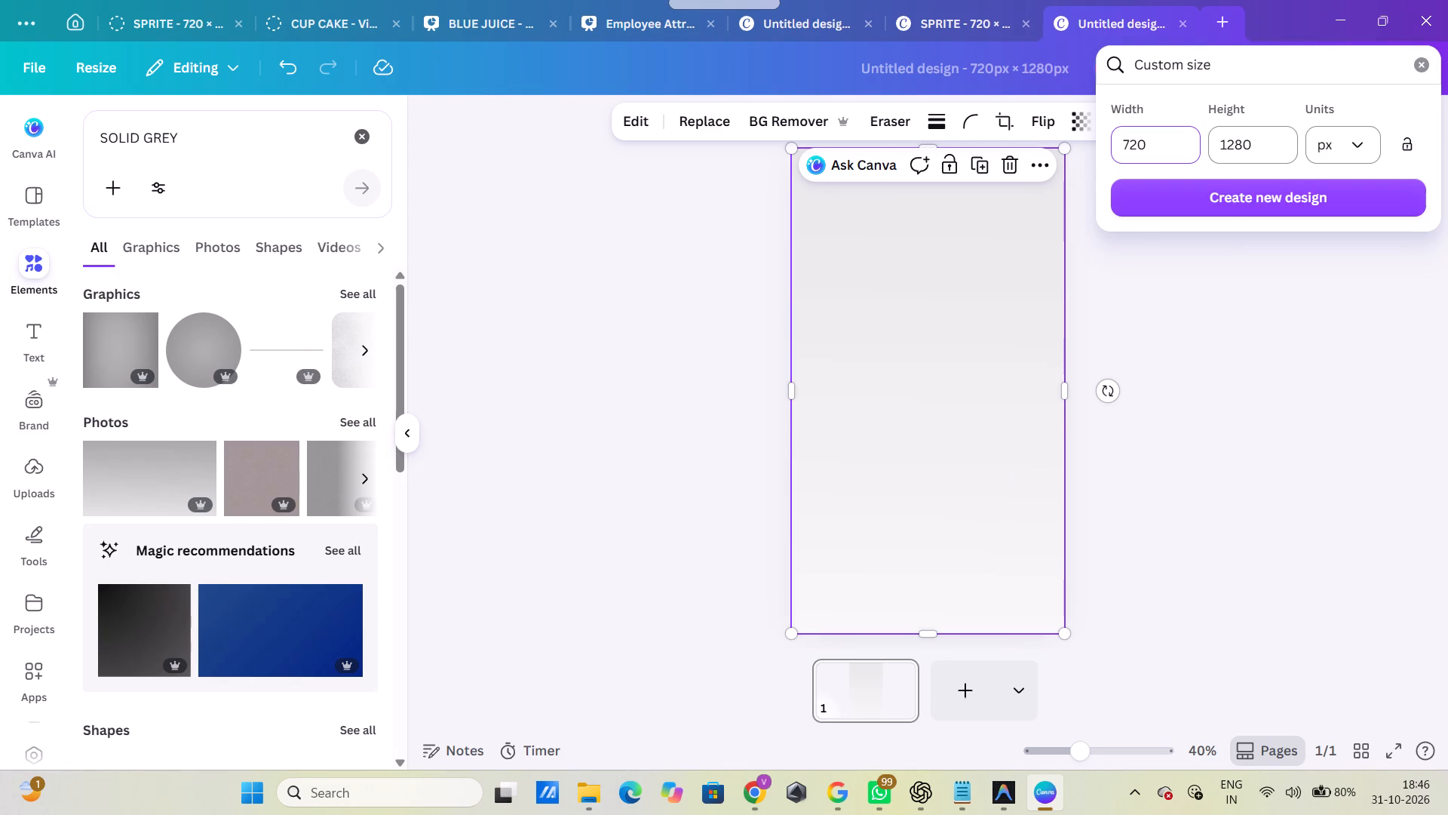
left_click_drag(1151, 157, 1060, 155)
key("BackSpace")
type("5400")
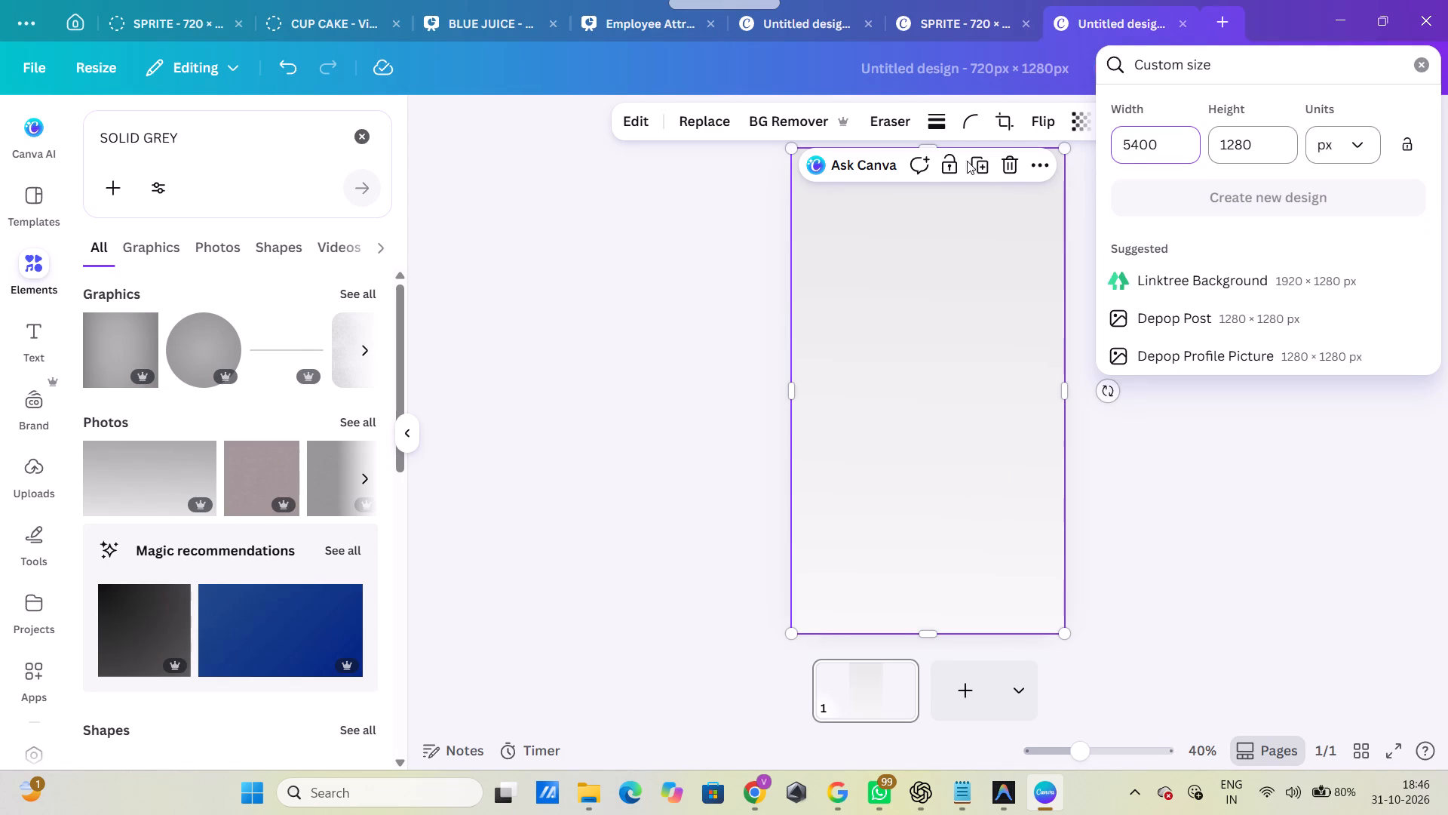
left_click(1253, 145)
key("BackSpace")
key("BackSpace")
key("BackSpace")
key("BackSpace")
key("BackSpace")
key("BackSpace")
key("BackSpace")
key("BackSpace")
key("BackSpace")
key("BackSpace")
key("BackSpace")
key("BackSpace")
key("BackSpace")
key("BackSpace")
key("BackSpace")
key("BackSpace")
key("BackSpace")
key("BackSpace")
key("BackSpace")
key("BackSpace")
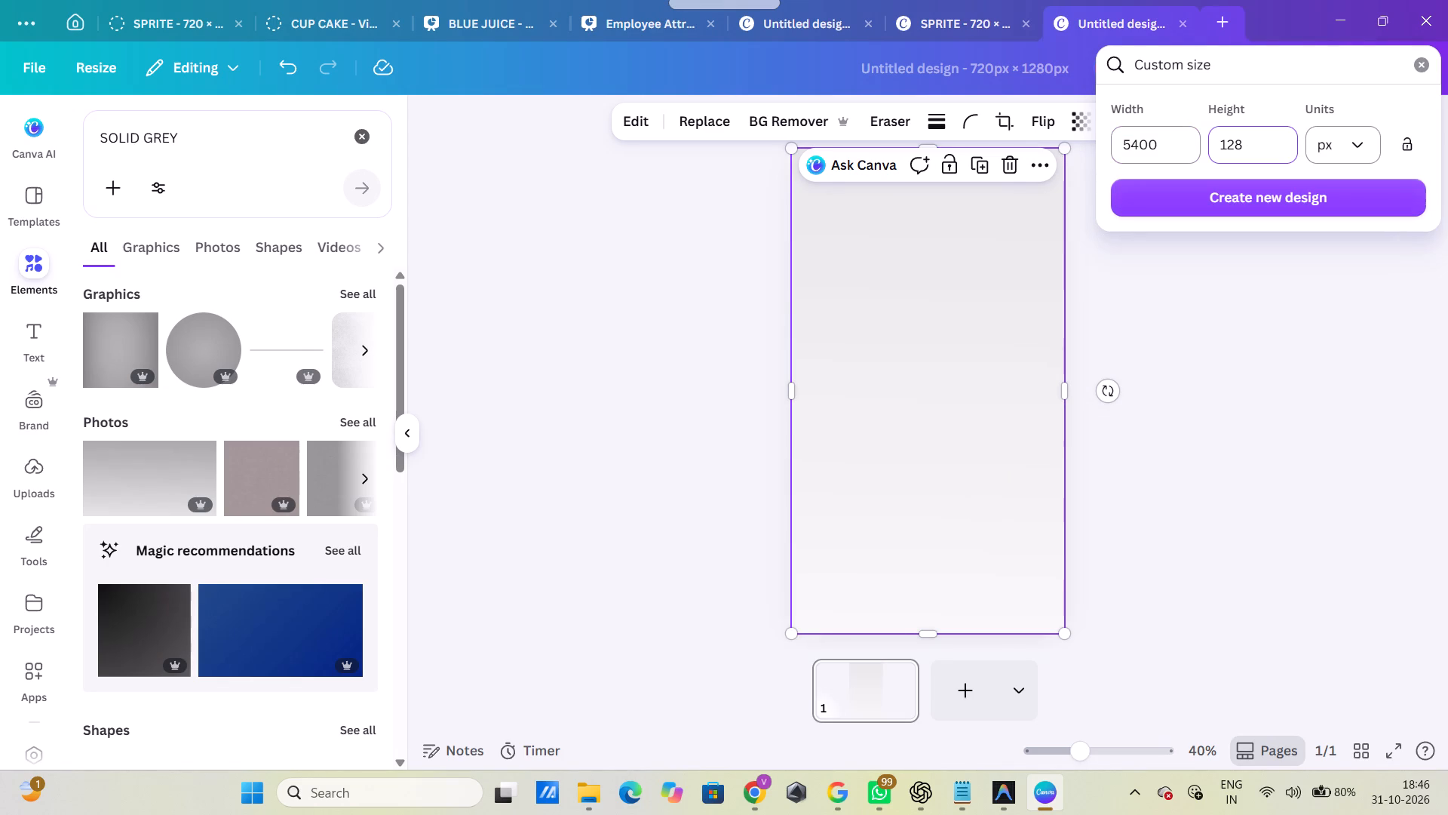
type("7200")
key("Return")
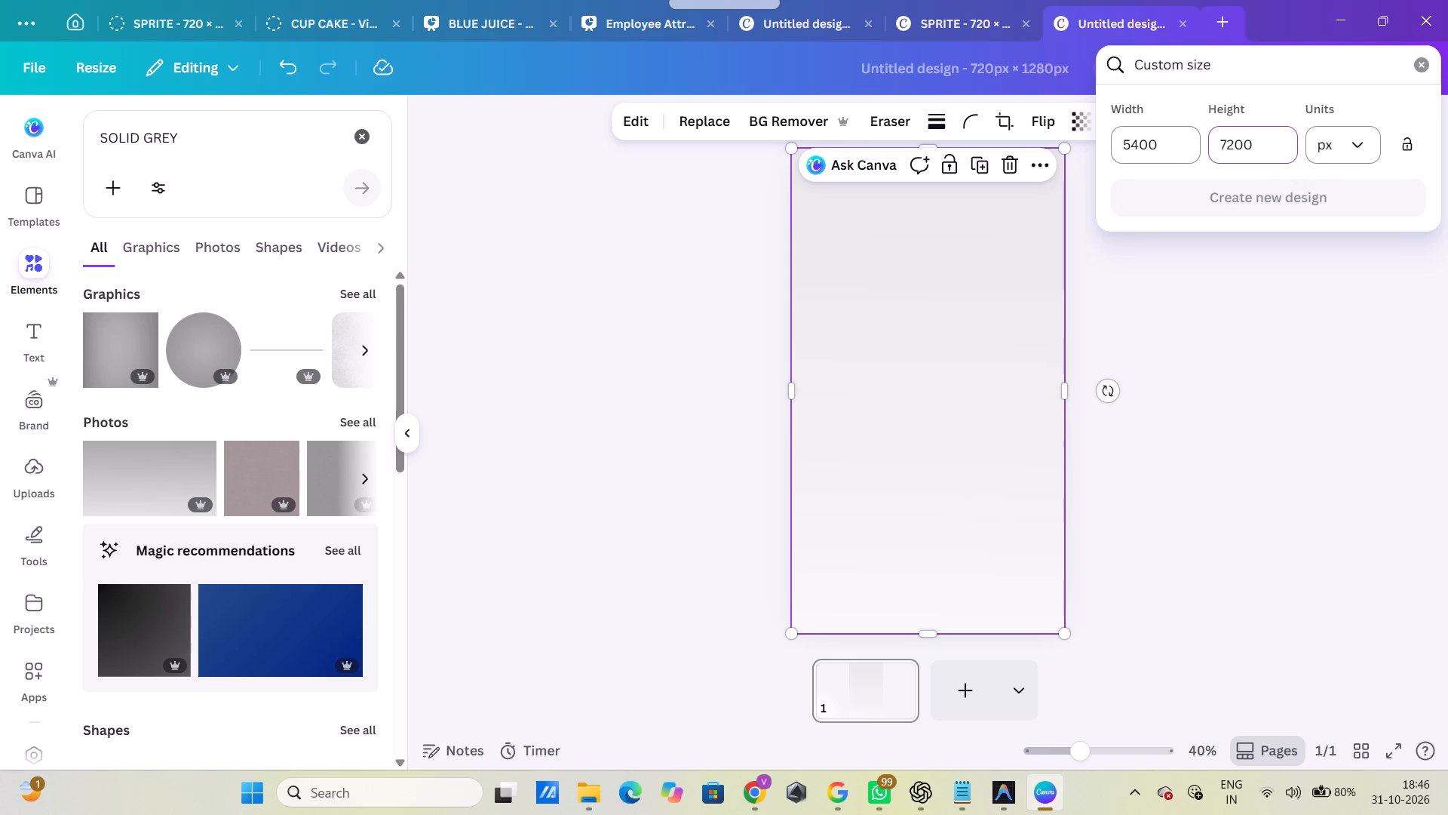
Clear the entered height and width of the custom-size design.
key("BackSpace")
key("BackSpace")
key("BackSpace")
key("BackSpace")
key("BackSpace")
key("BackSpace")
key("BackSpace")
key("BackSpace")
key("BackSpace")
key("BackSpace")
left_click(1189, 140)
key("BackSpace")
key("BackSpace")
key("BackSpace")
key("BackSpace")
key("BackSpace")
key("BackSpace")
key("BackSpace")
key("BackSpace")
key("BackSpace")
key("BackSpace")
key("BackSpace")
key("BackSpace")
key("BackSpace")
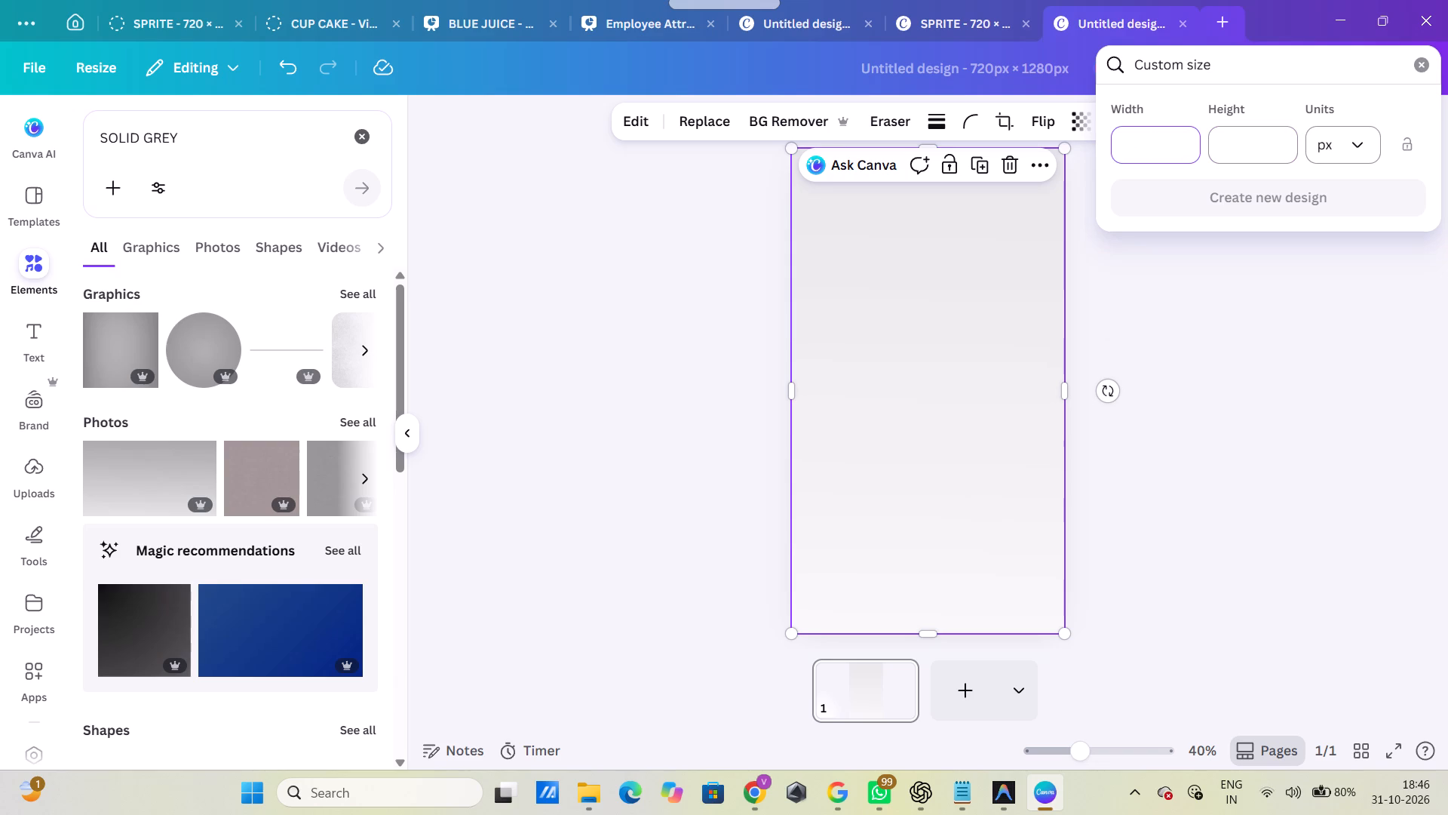
Switch to the Google app, ask "BUT CANVA DON'T ALSO THIS MUCH PIXELS" and read the suggested safe pixel sizes.
left_click(826, 782)
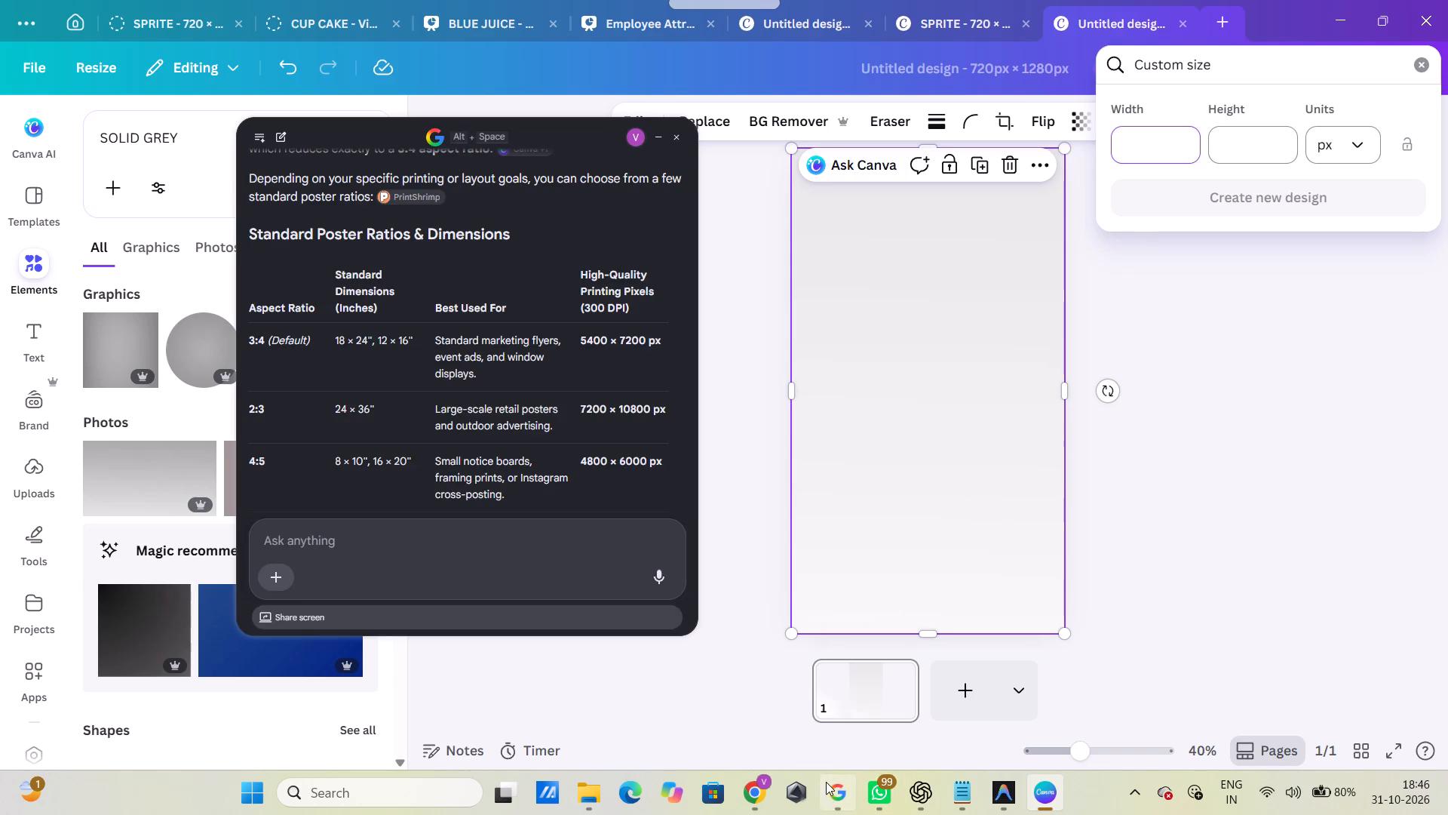
scroll(546, 451, "down", 1)
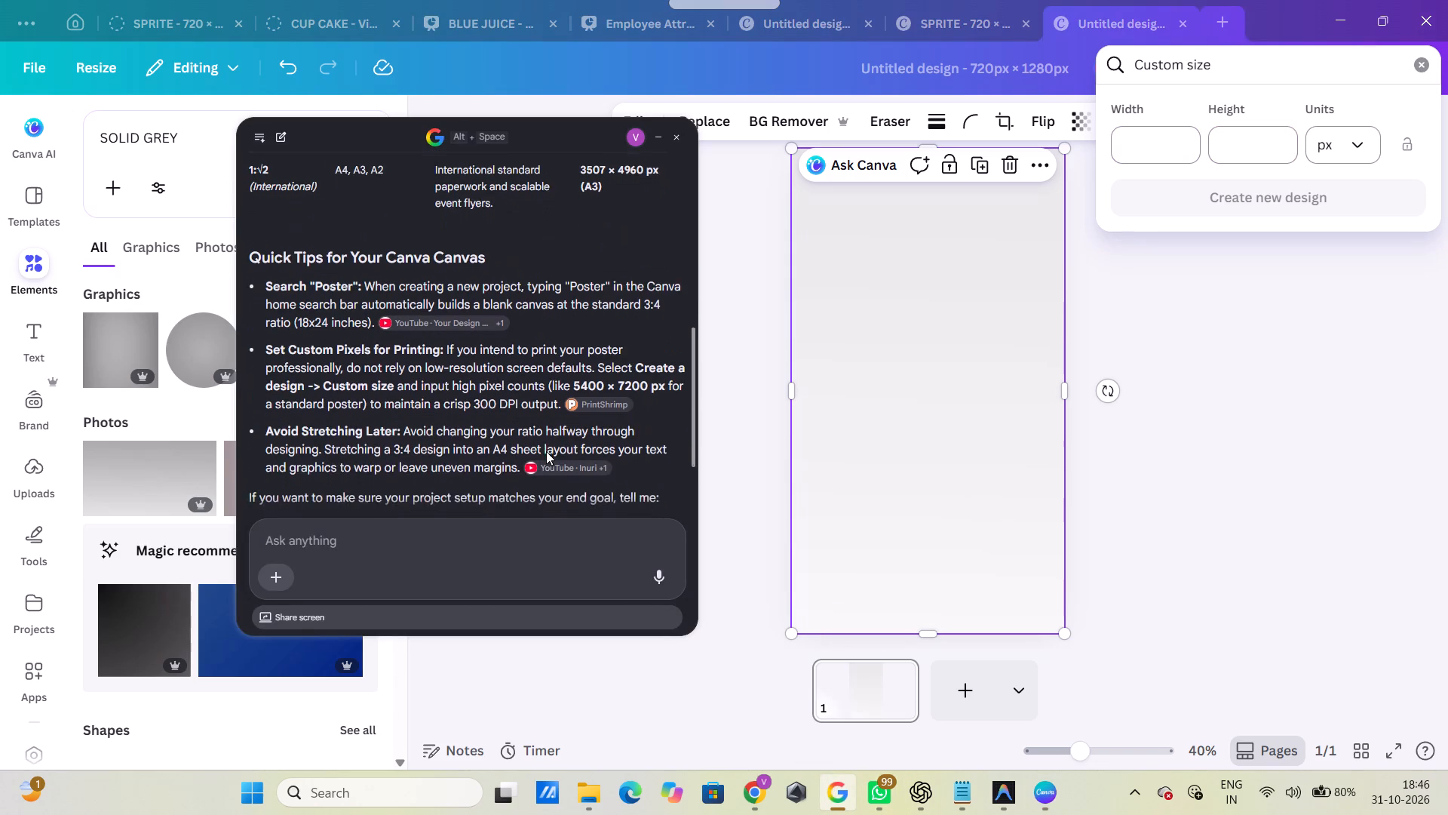
scroll(546, 451, "down", 1)
left_click(504, 534)
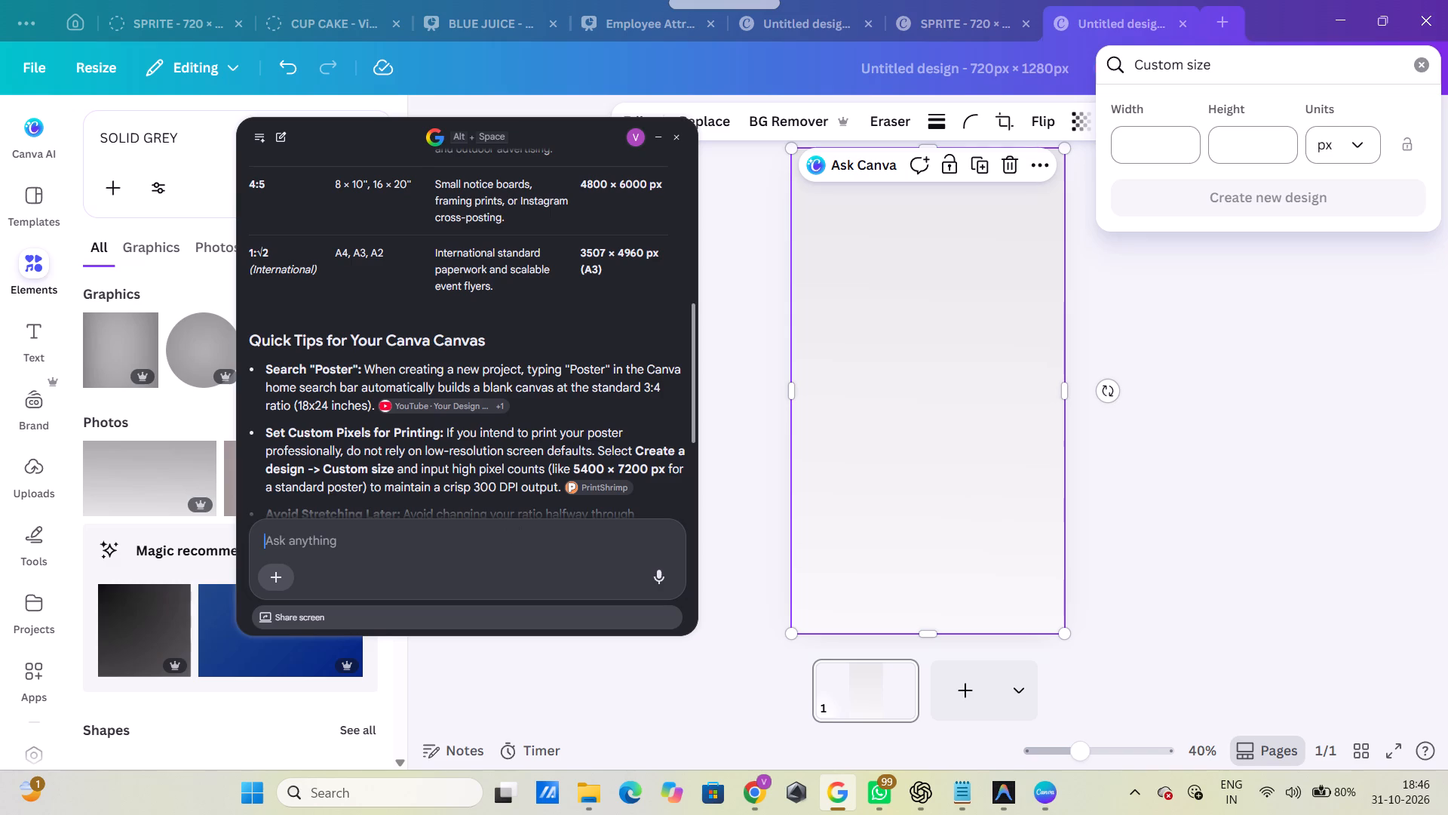
type("BUT CANVA")
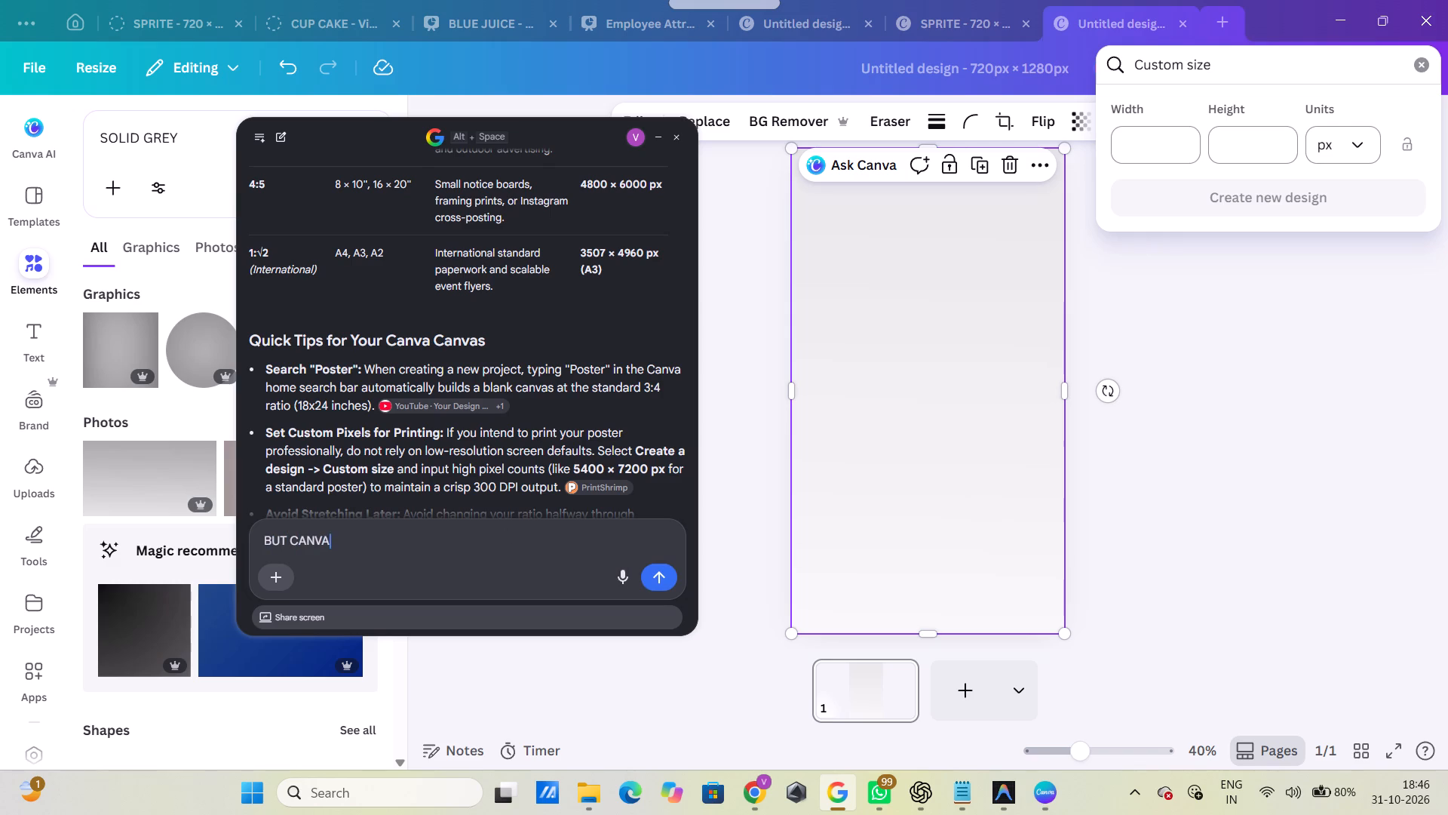
key("space")
type("DON'T ALSO THIS MUCH")
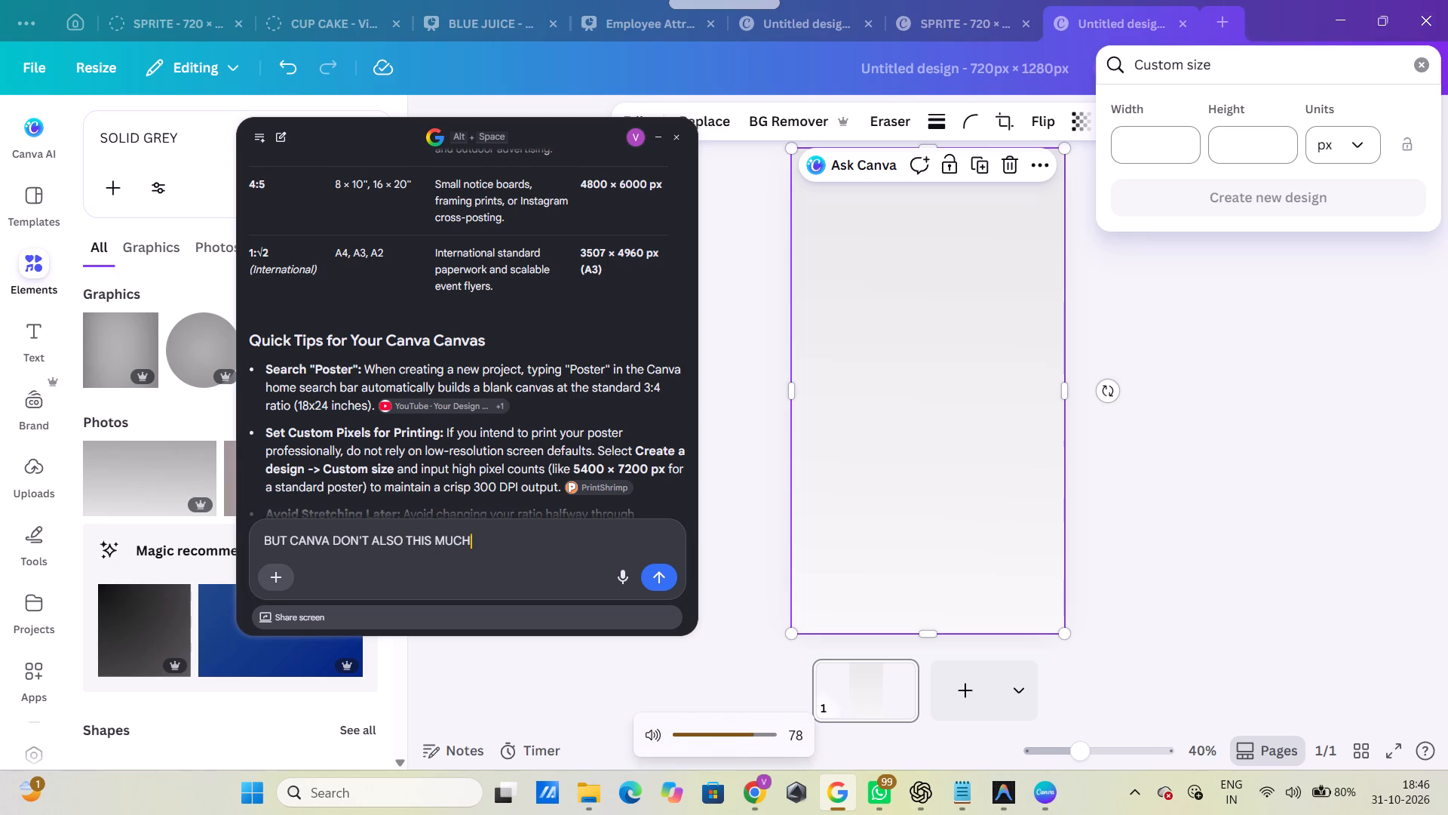
key("space")
type("PIXELS")
key("Return")
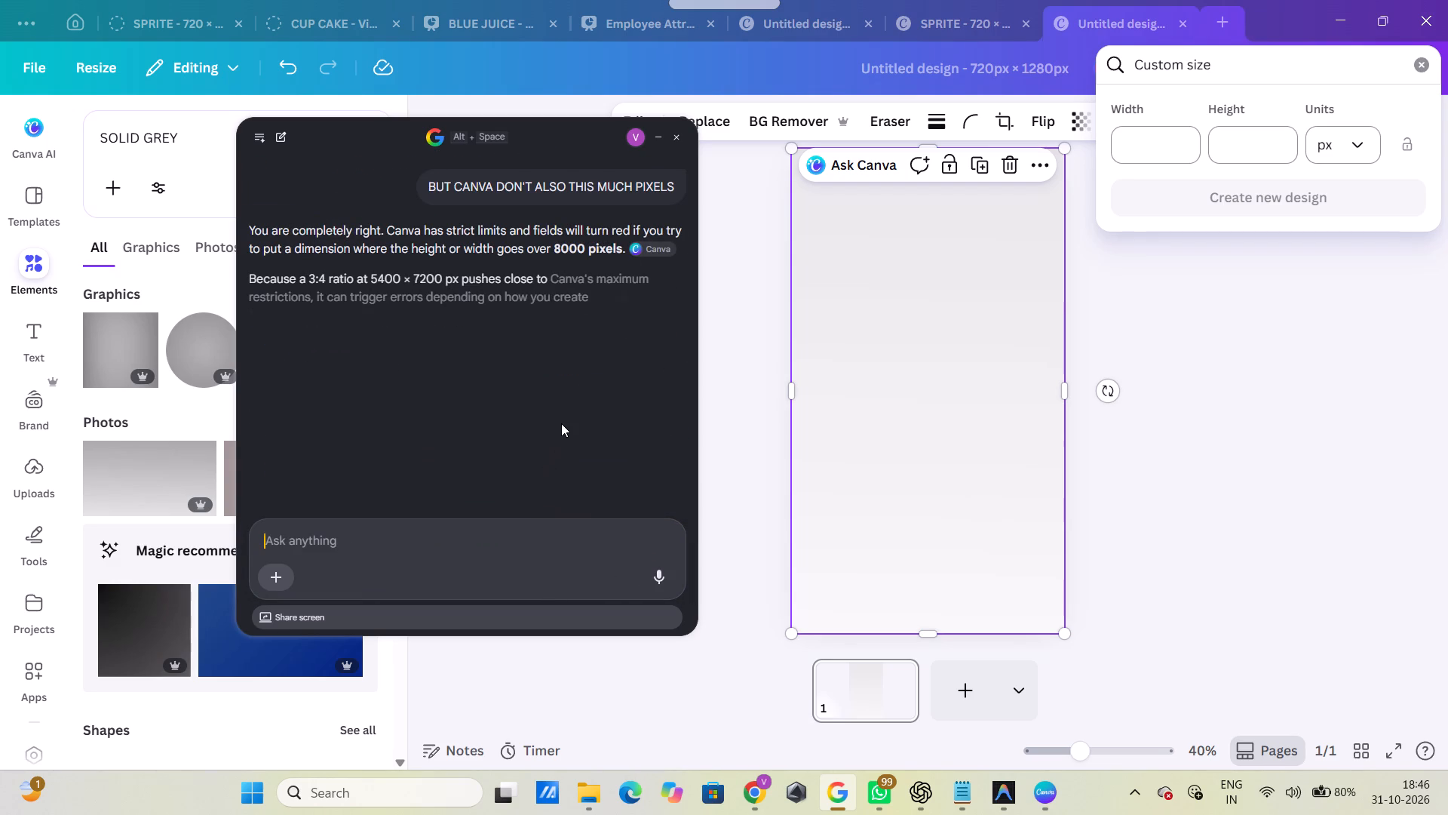
scroll(562, 395, "down", 1)
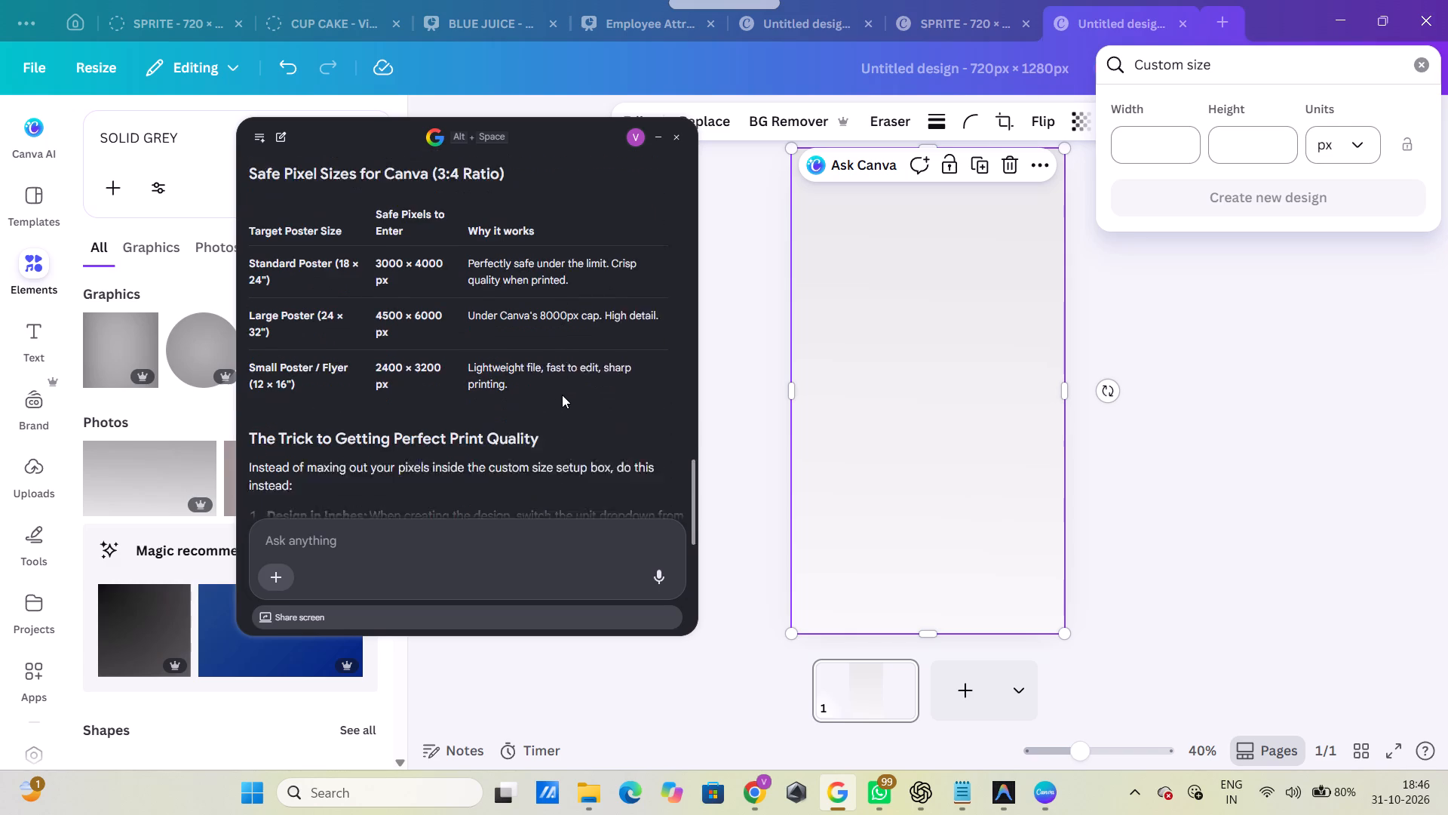
scroll(562, 395, "down", 1)
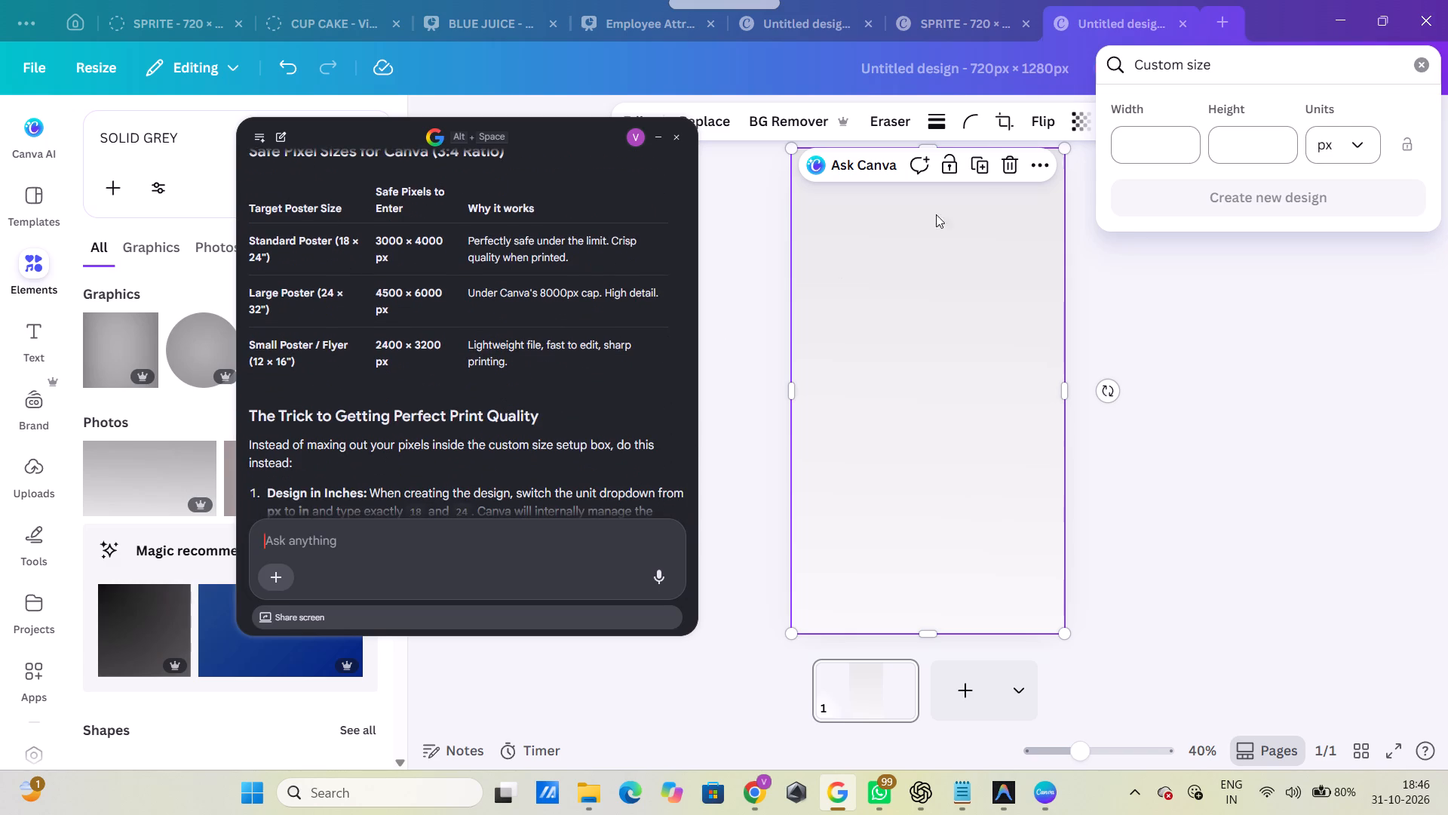
Switch back to Canva and create a new custom-size design of 3000 × 4000 px.
left_click(1168, 139)
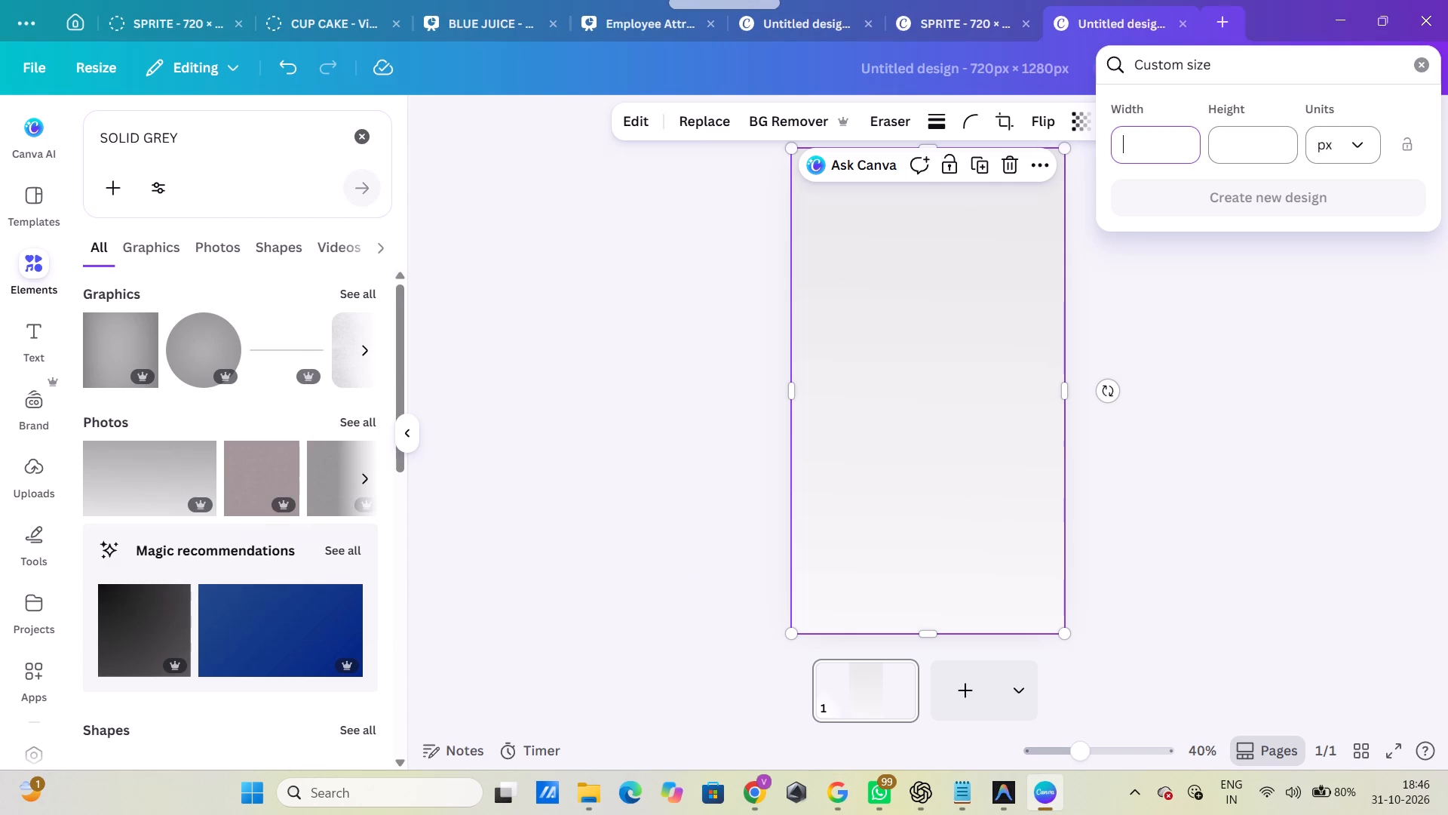
type("3000")
left_click(1229, 152)
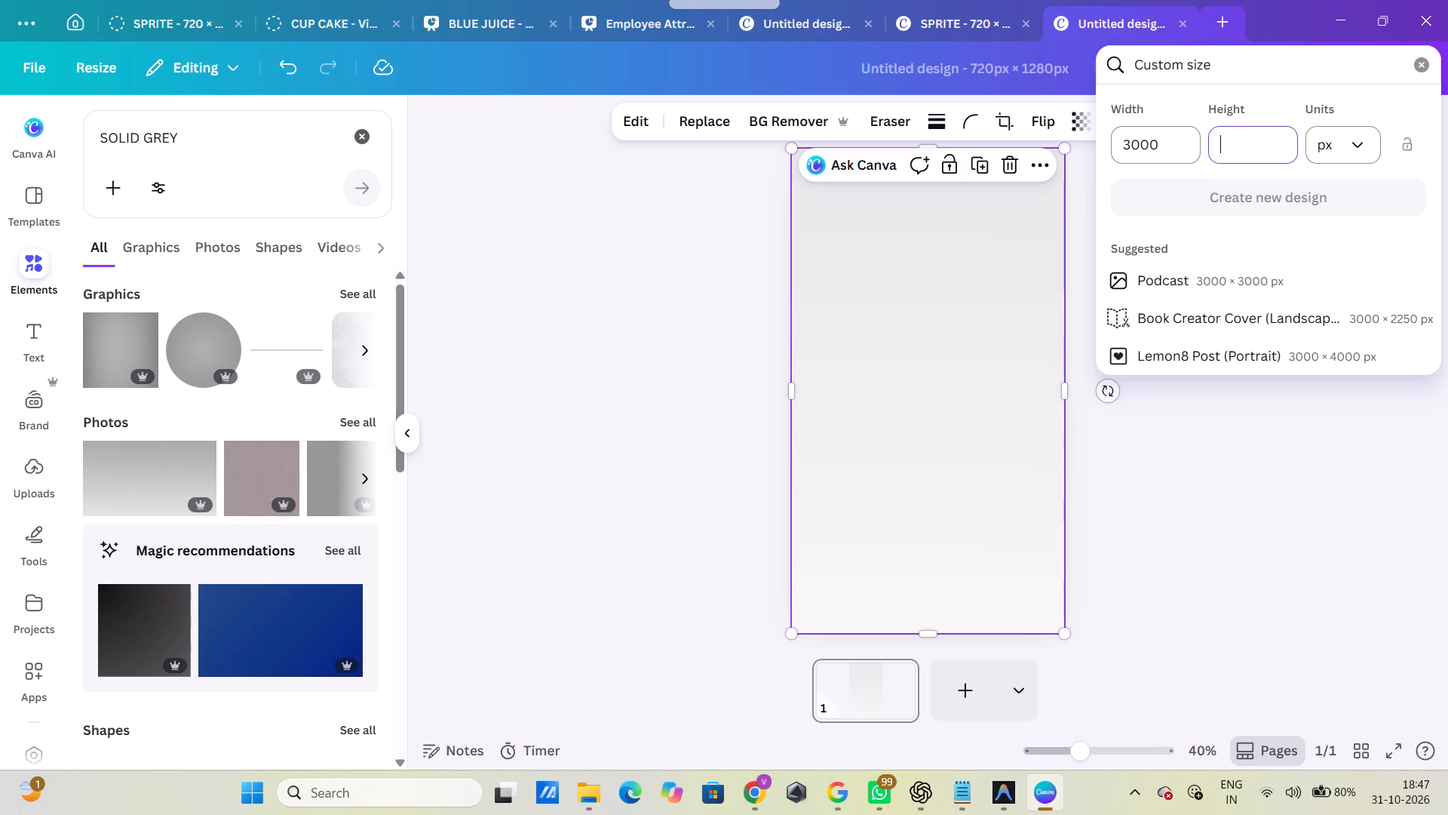
type("4000")
key("Return")
left_click(1253, 198)
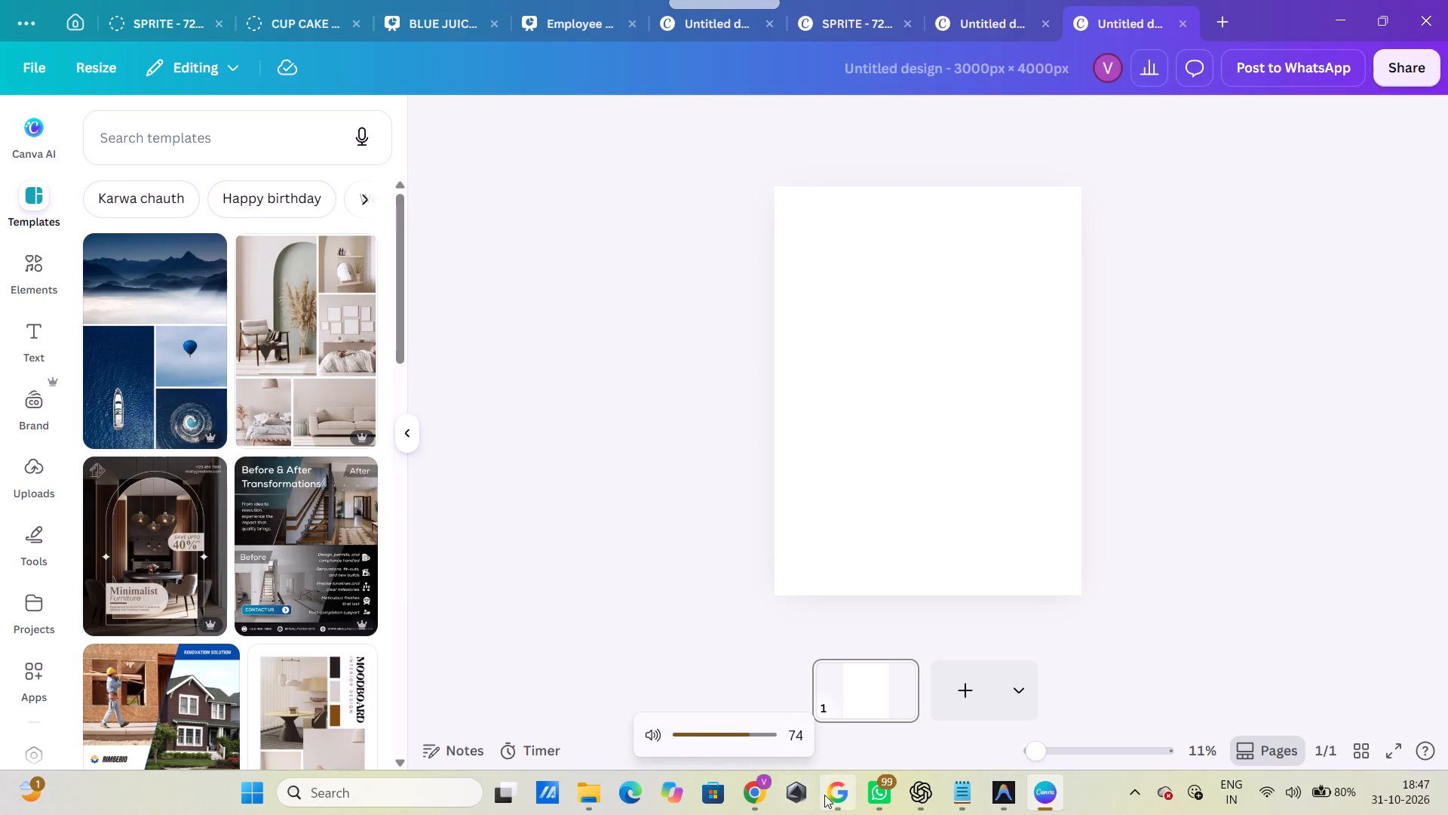
Read the rest of the Google answer on getting good print quality, and return to the blank Canva design.
left_click(824, 795)
scroll(515, 459, "down", 1)
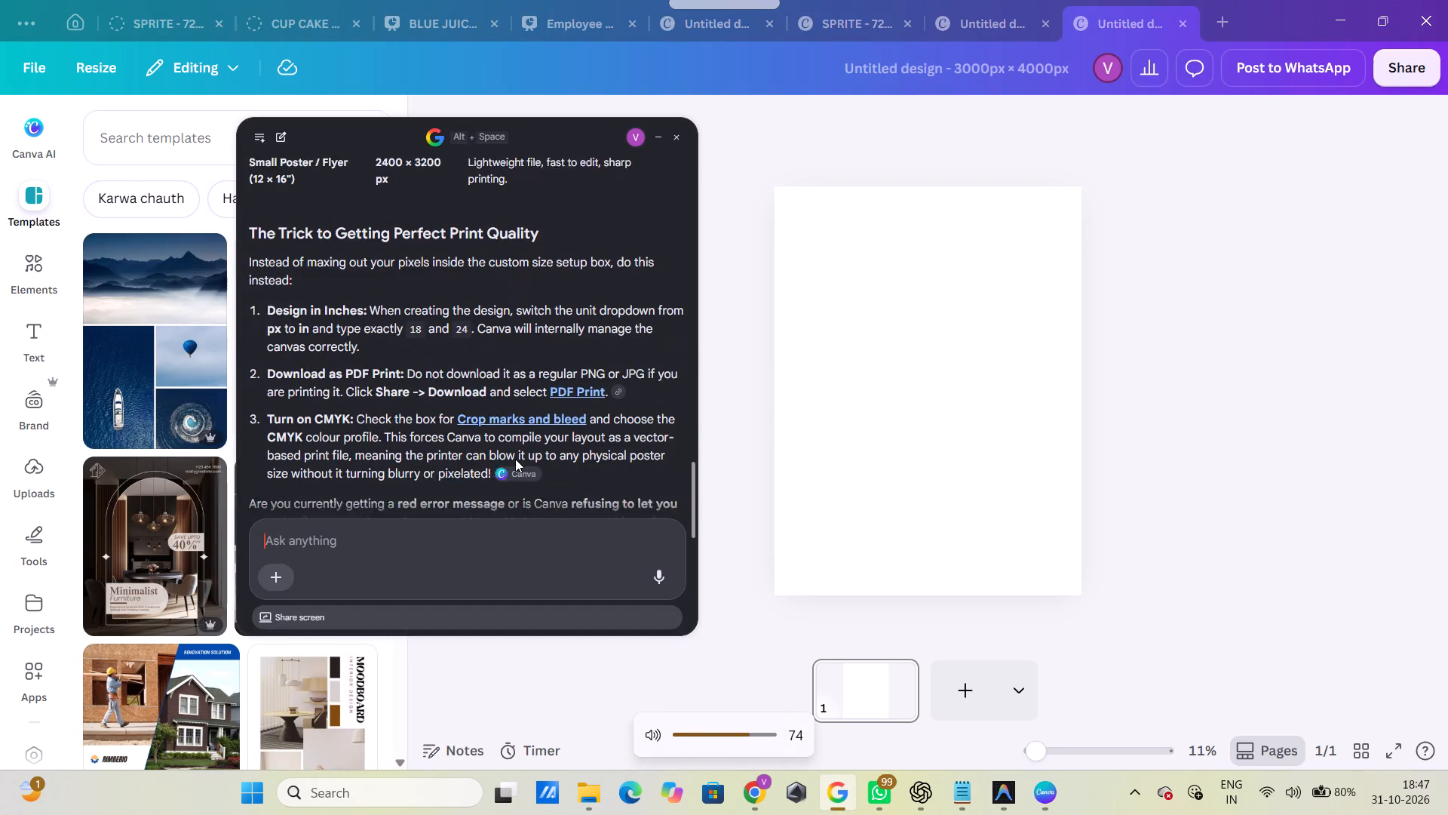
scroll(515, 459, "down", 2)
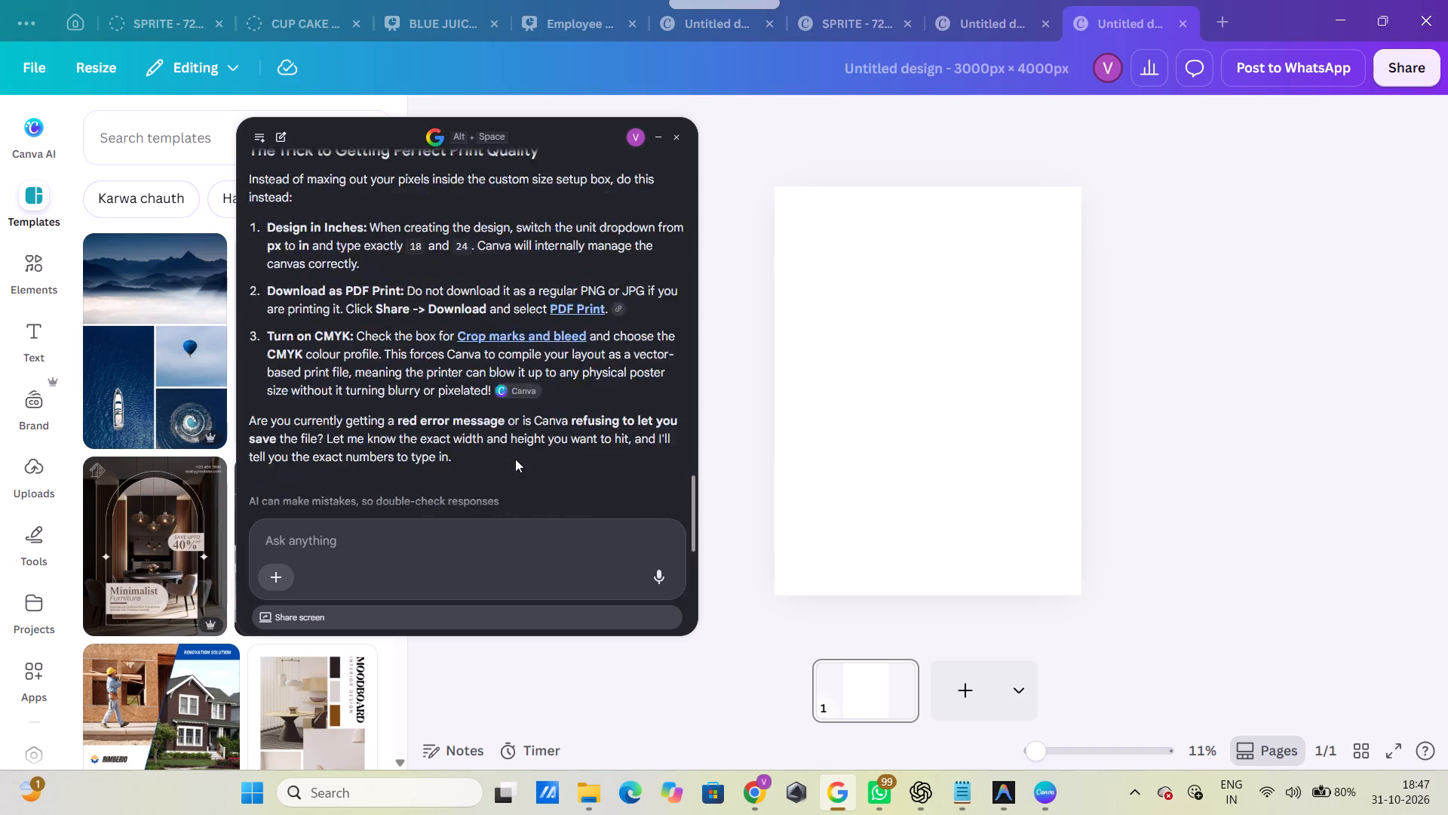
scroll(515, 459, "down", 1)
left_click(1130, 450)
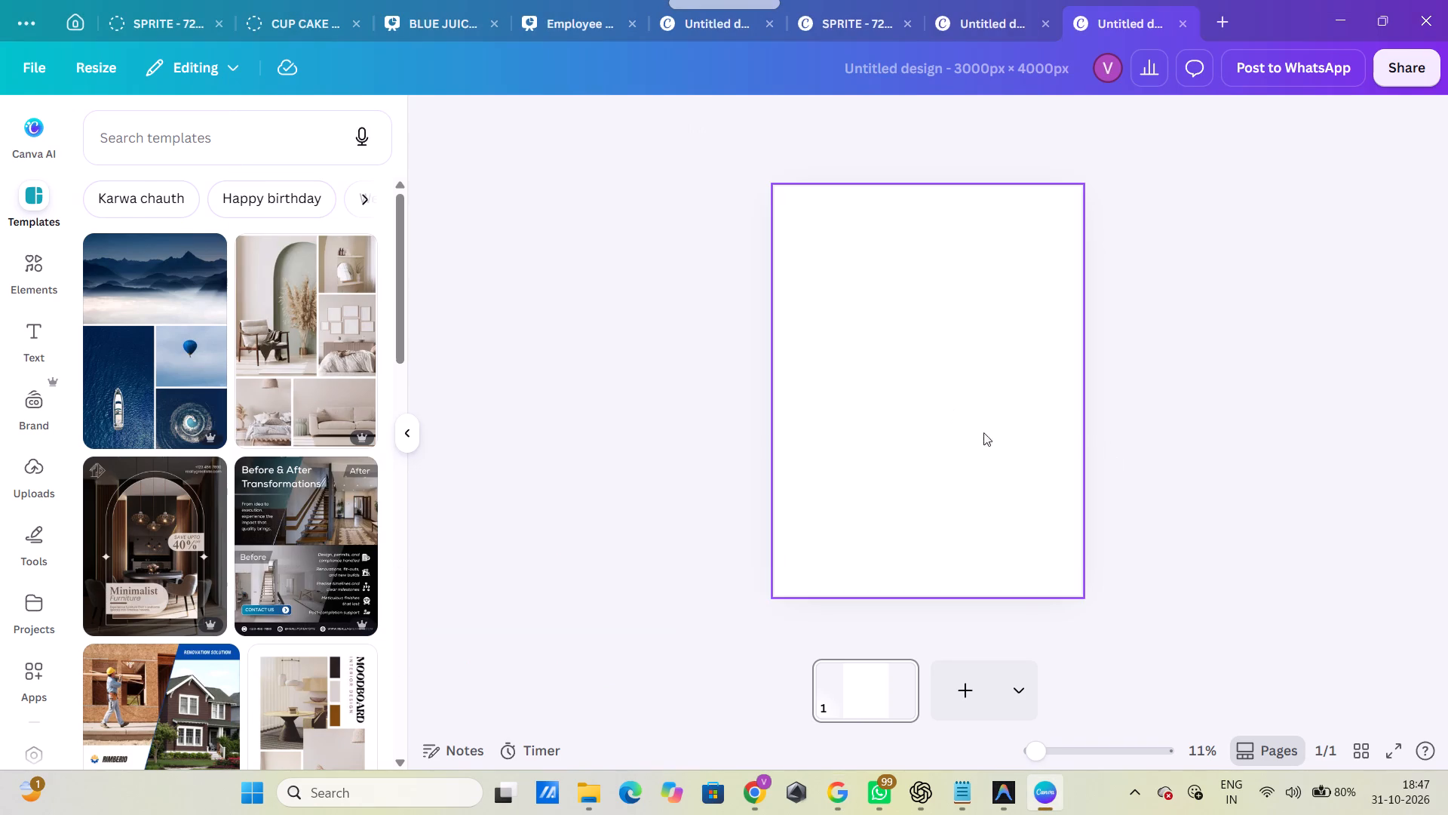
Add the recently used grey gradient photo to the blank 3000 × 4000 px page.
left_click(963, 428)
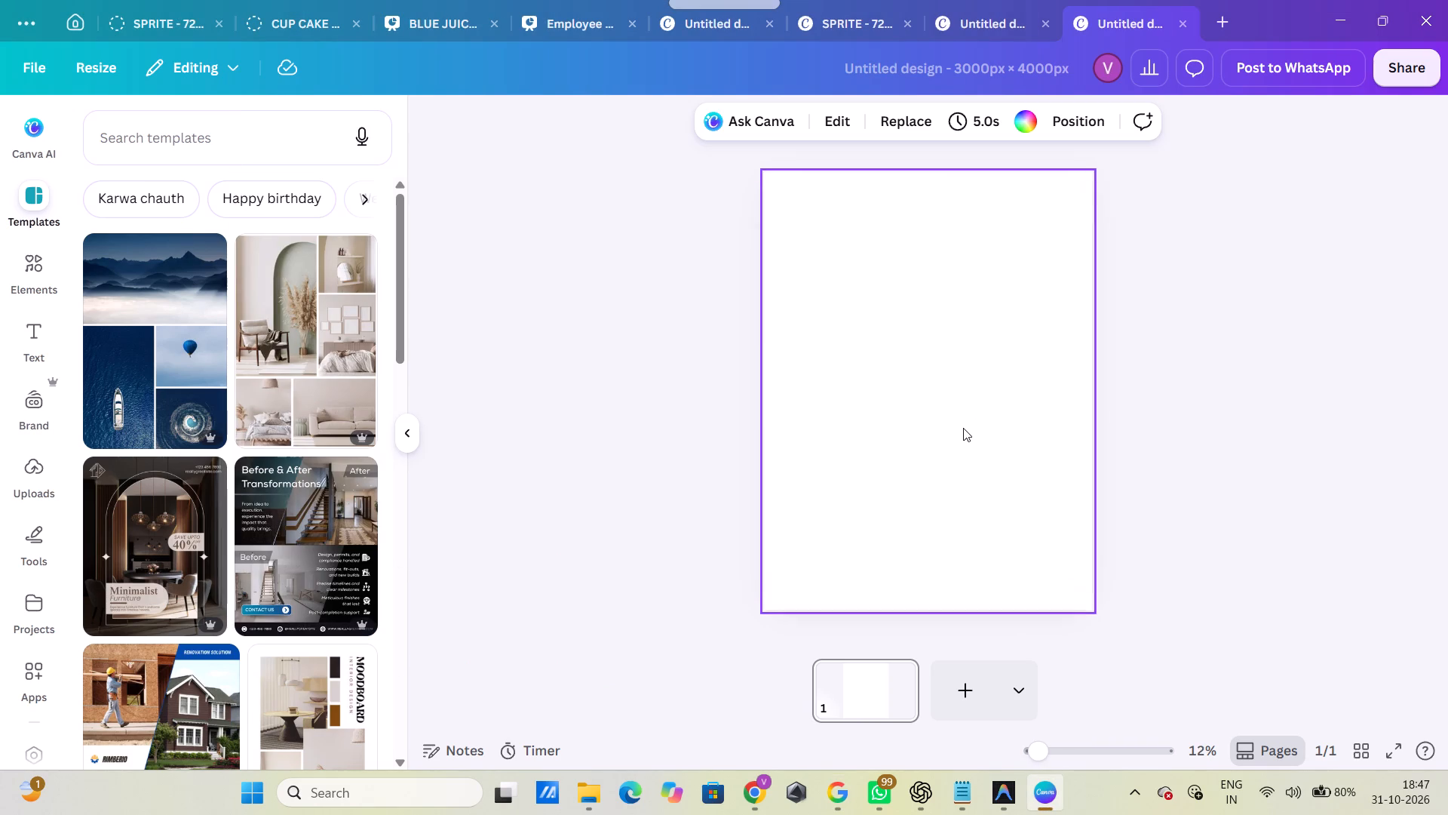
left_click(24, 281)
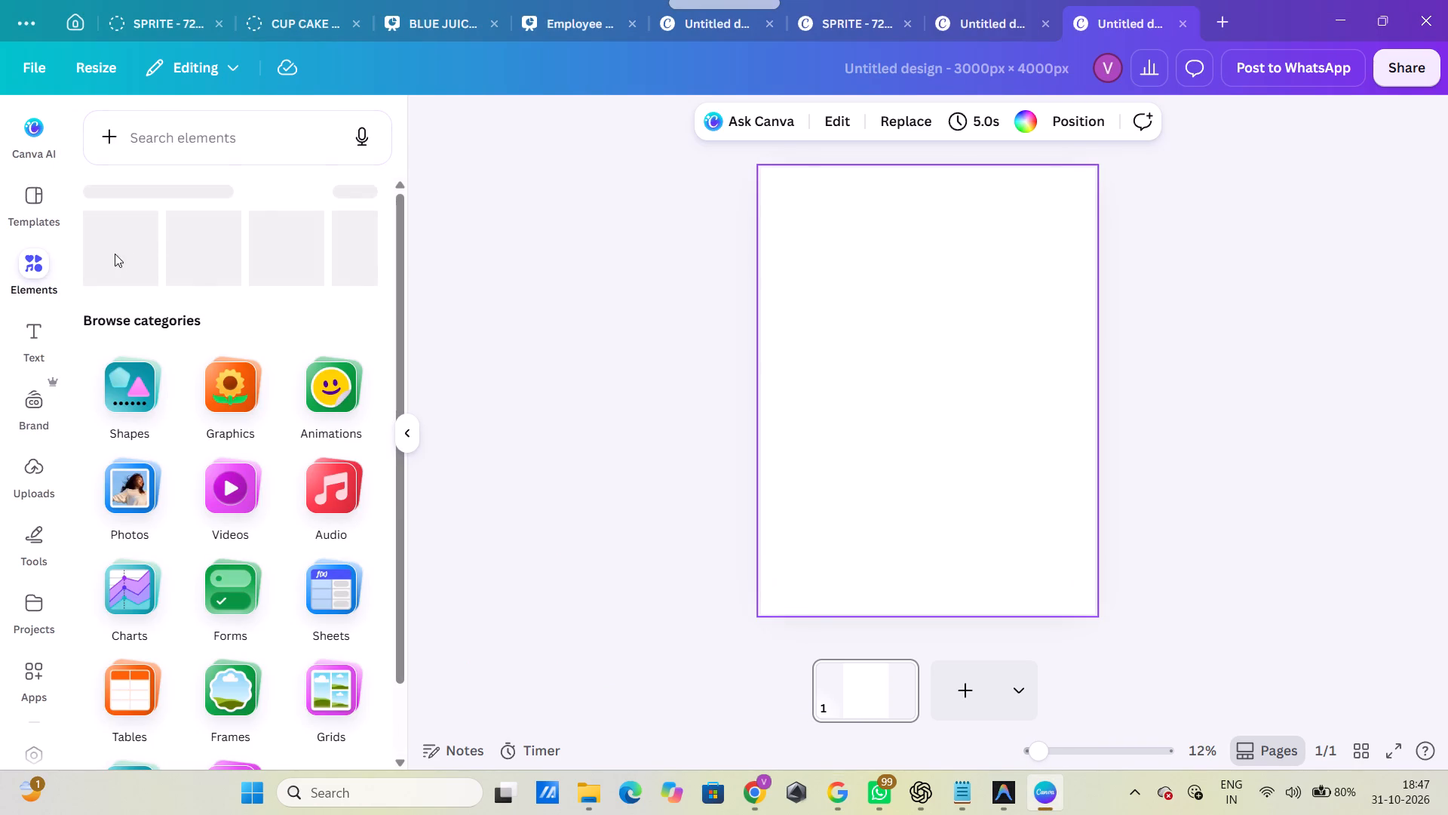
left_click(115, 254)
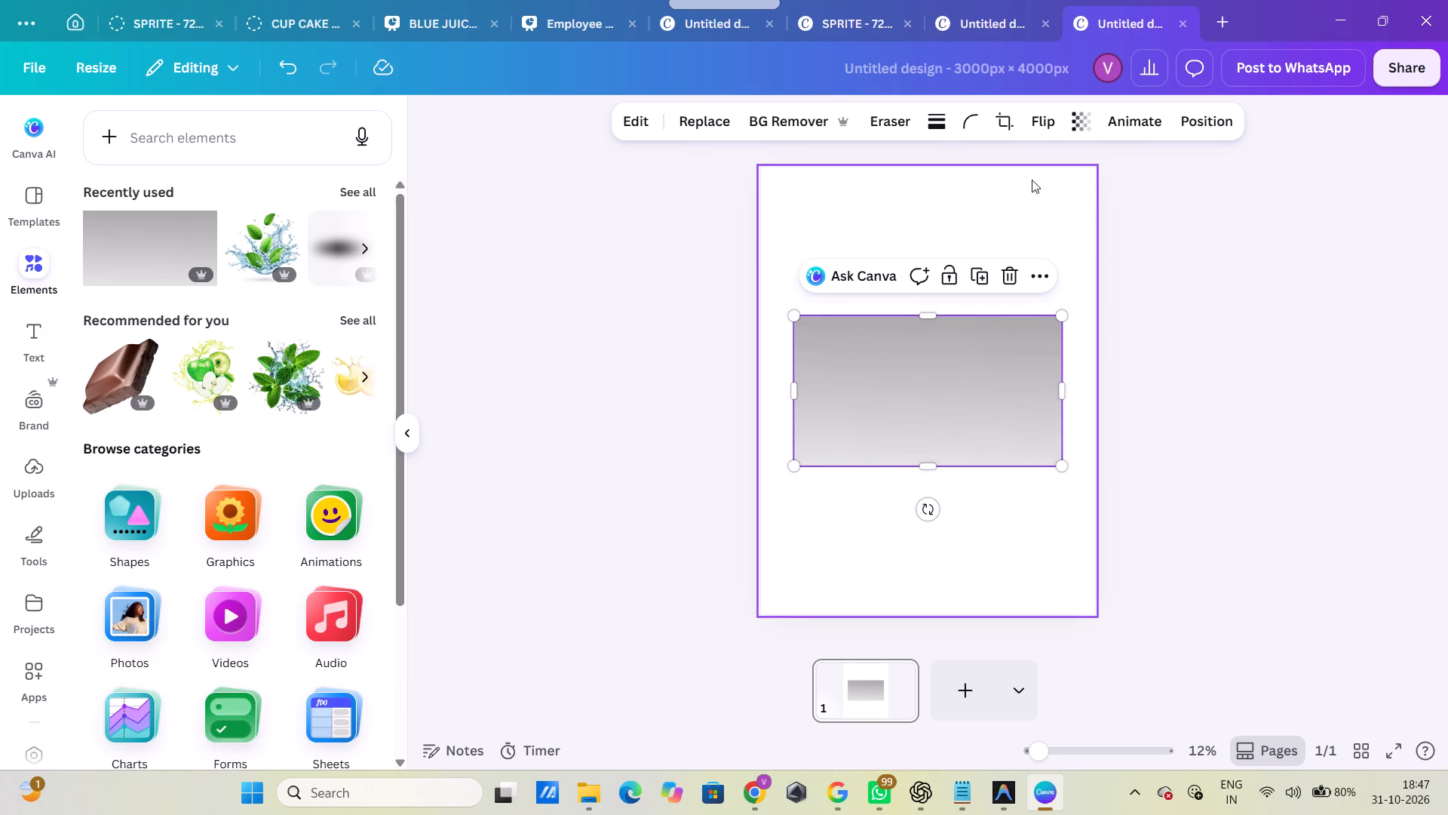
Set the grey gradient photo's transparency to 45.
left_click(1080, 125)
left_click(1026, 192)
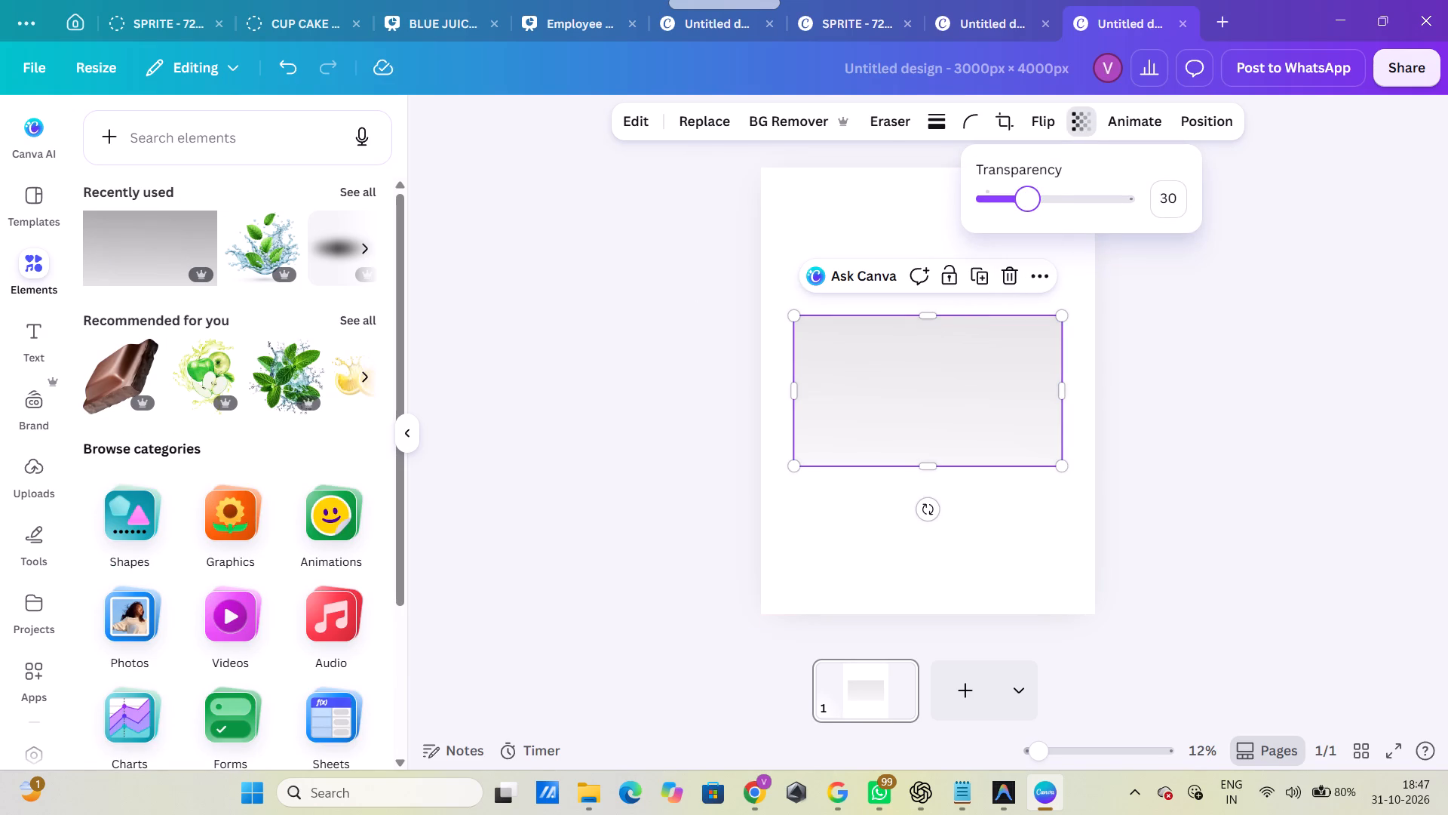
left_click(1048, 203)
Stretch the grey gradient photo to all four page edges so that it covers the whole 3000 × 4000 px page.
left_click_drag(935, 318, 923, 175)
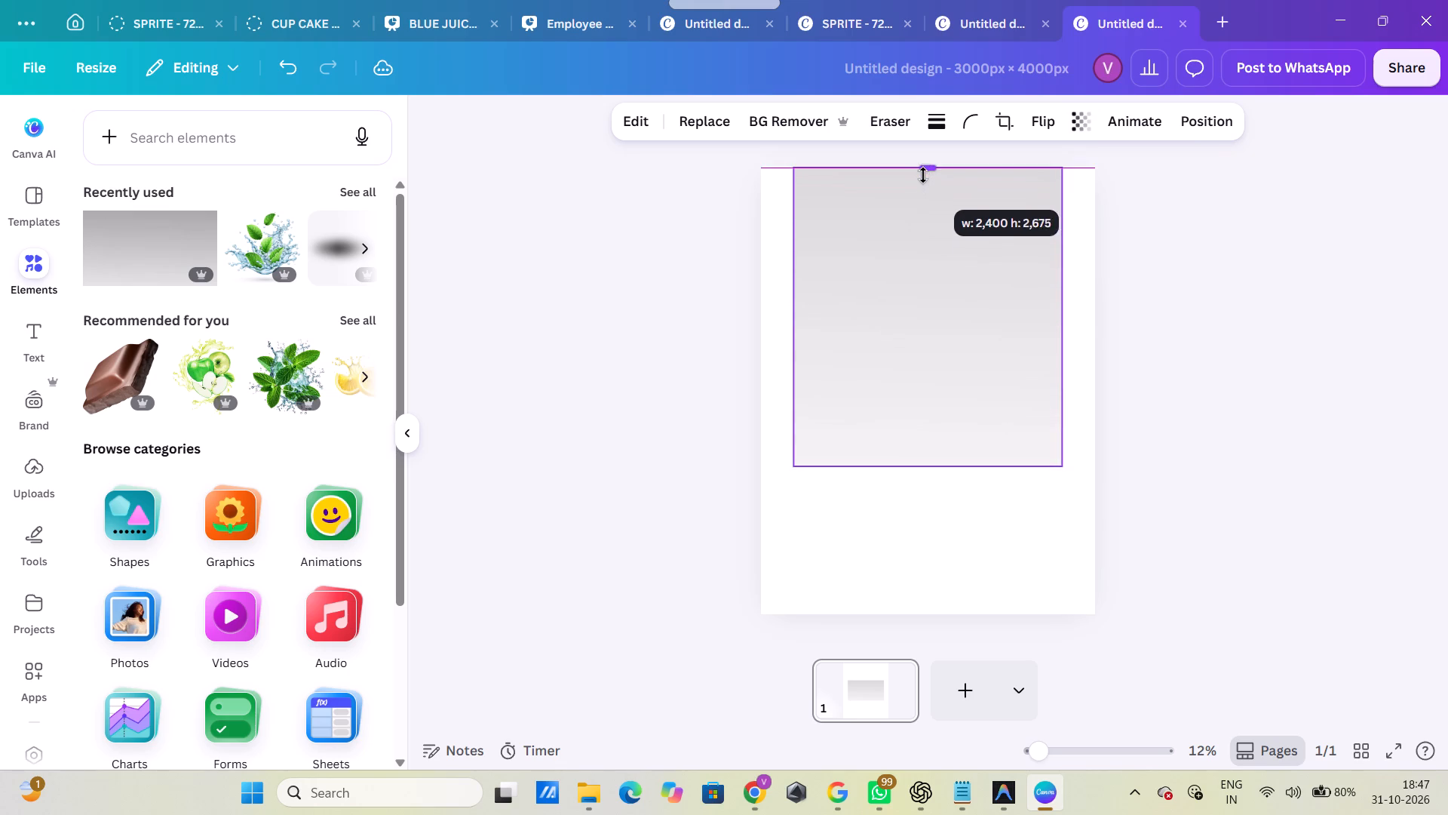
left_click_drag(923, 175, 923, 173)
left_click_drag(928, 460, 932, 521)
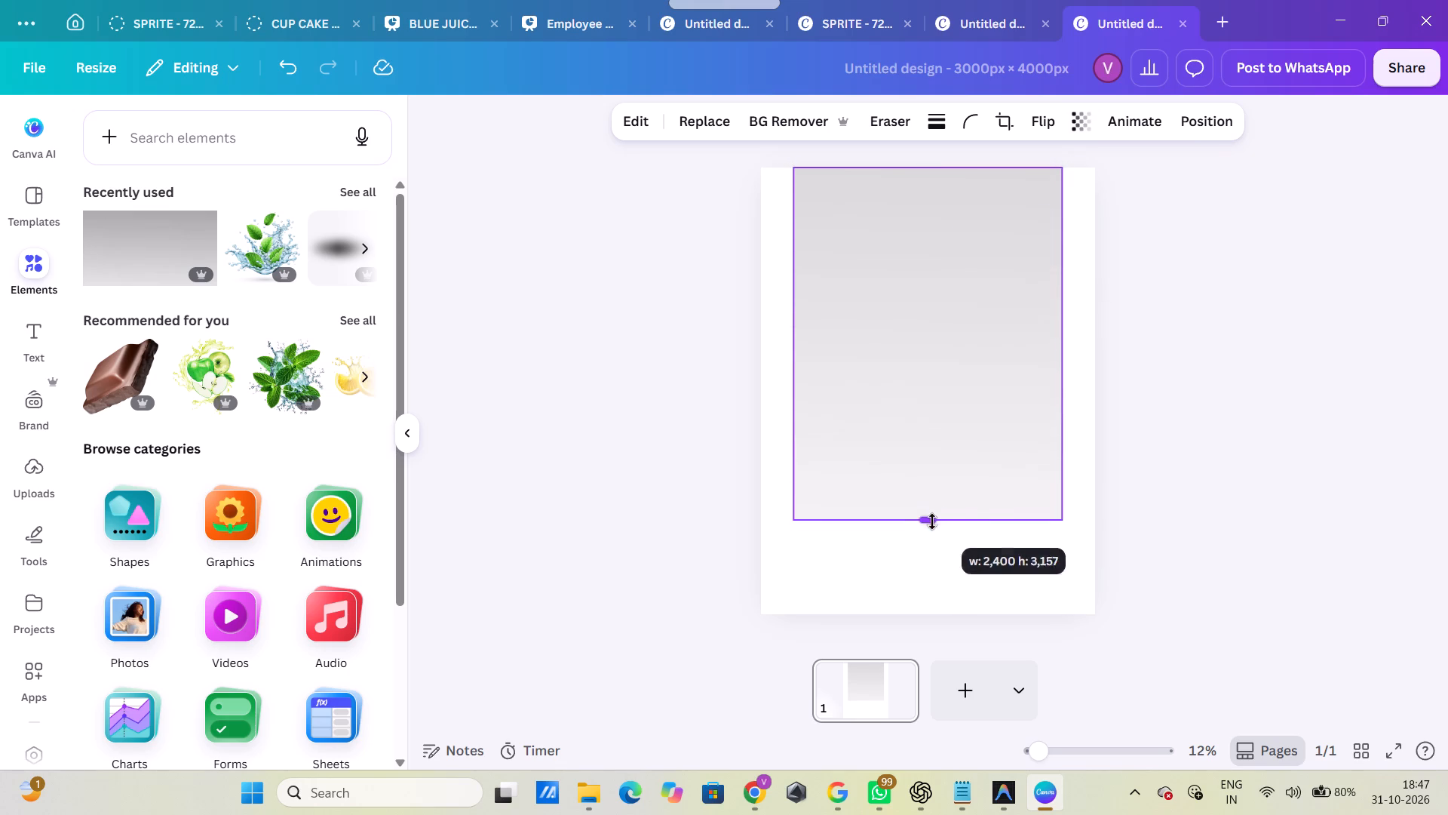
left_click_drag(932, 521, 940, 604)
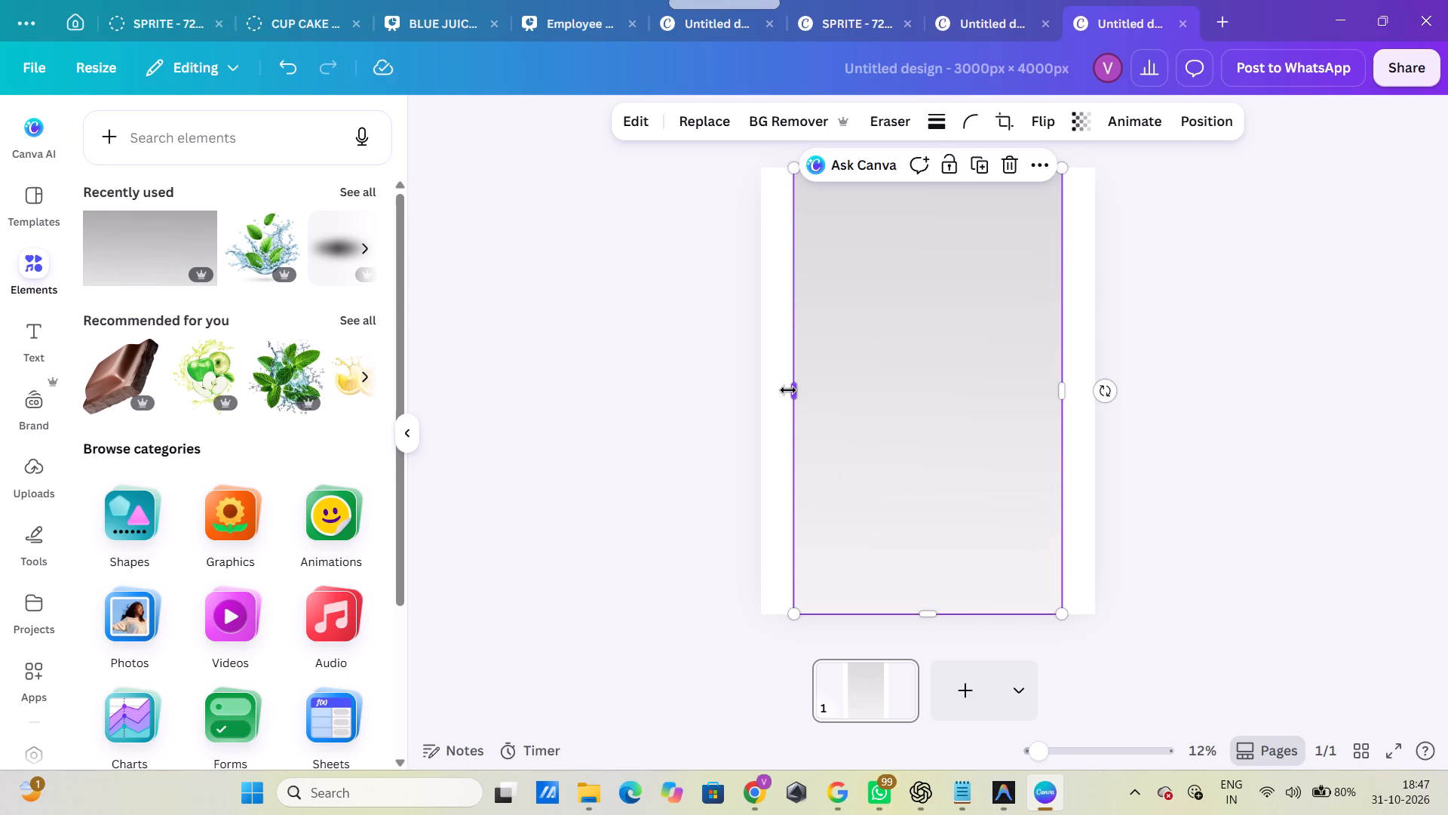
left_click_drag(789, 389, 757, 392)
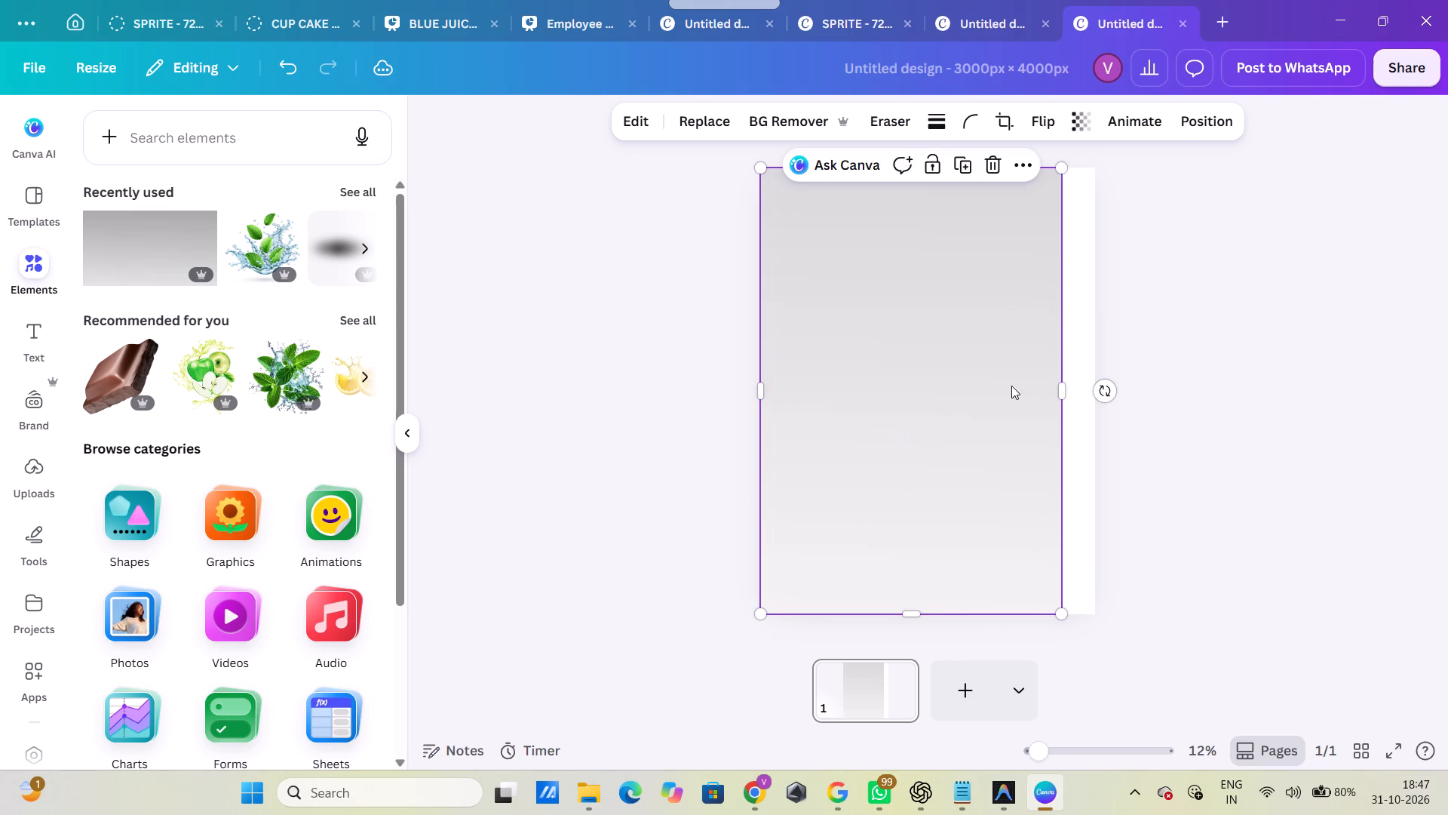
left_click_drag(1059, 387, 1094, 389)
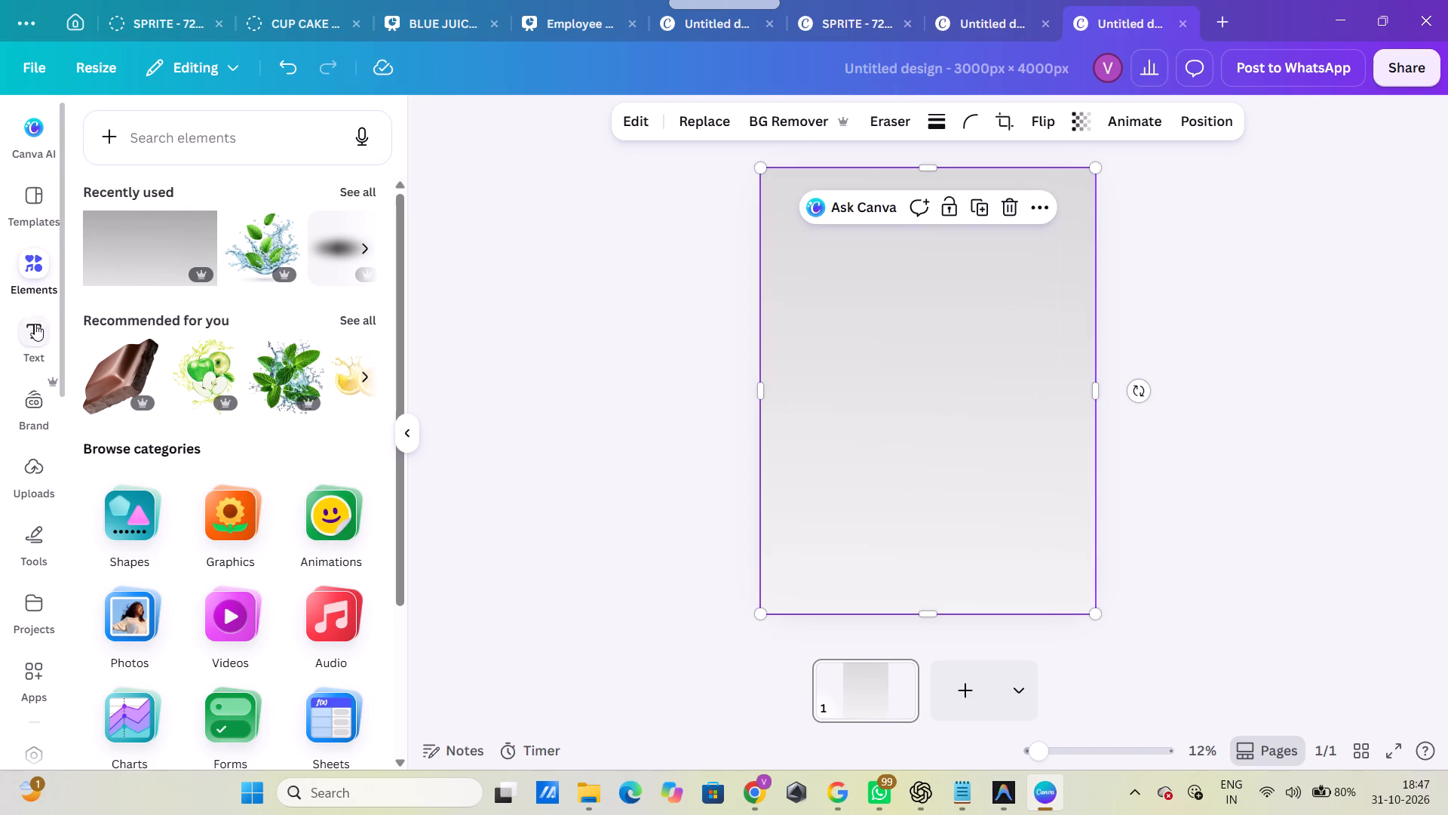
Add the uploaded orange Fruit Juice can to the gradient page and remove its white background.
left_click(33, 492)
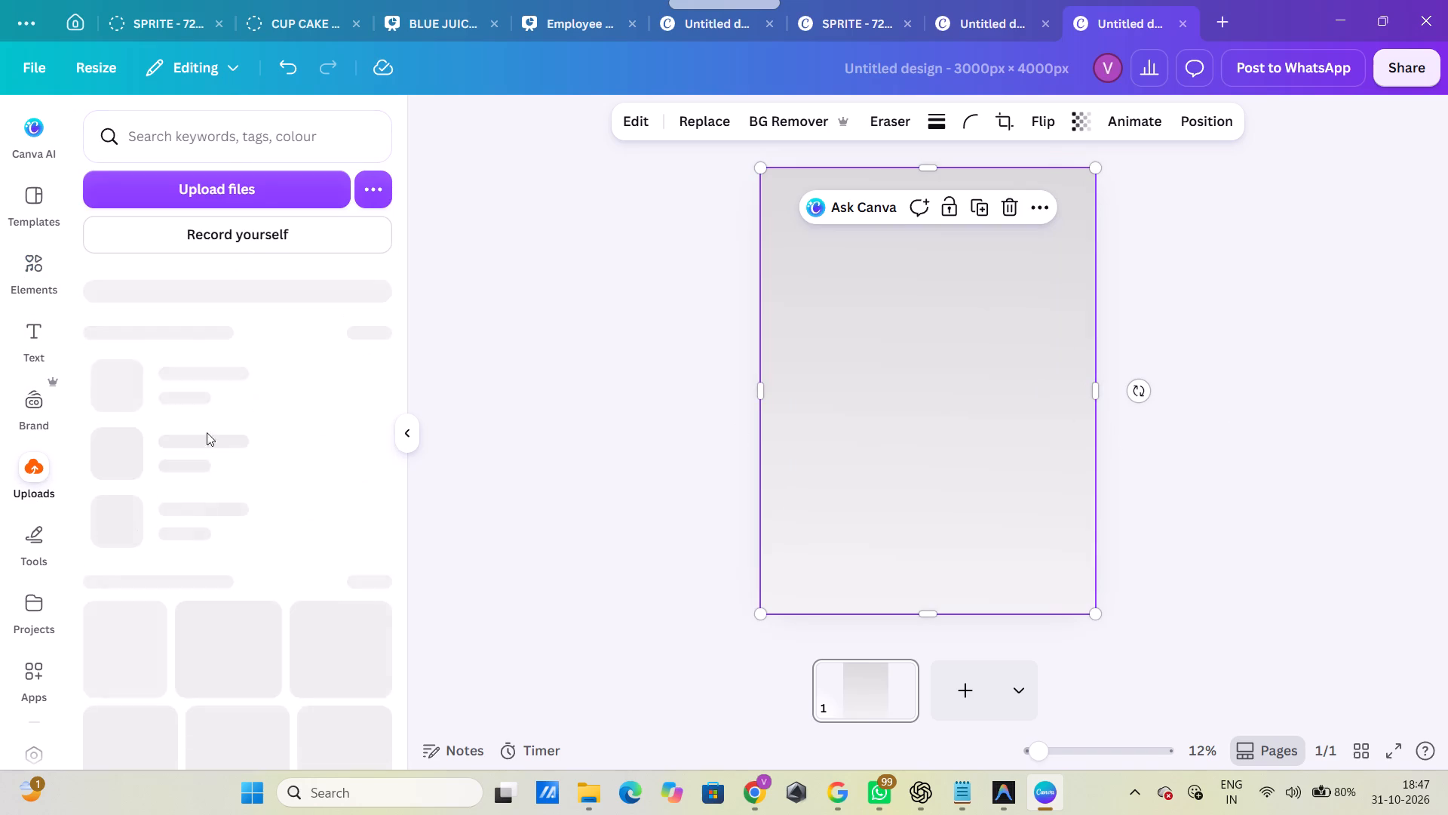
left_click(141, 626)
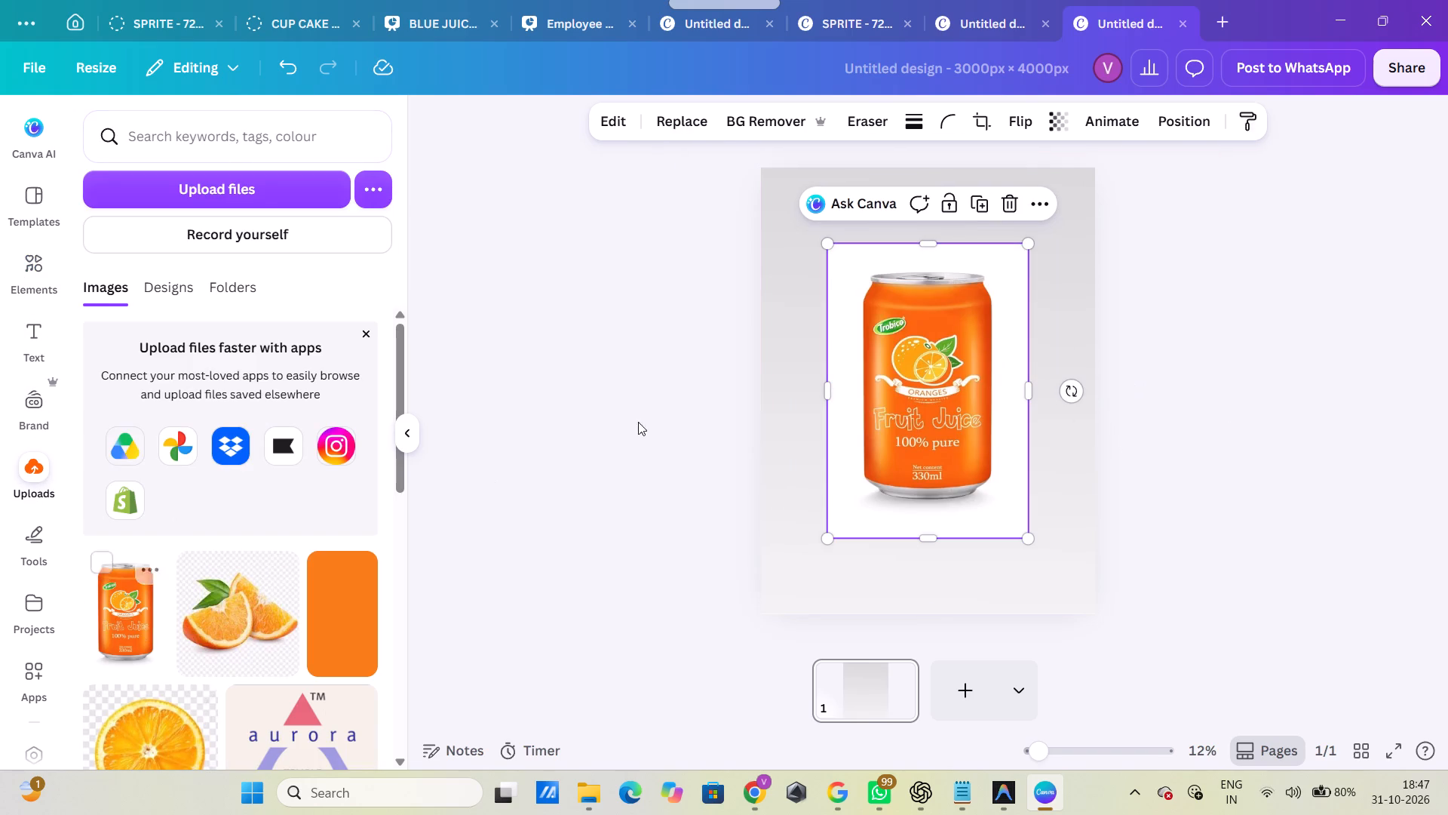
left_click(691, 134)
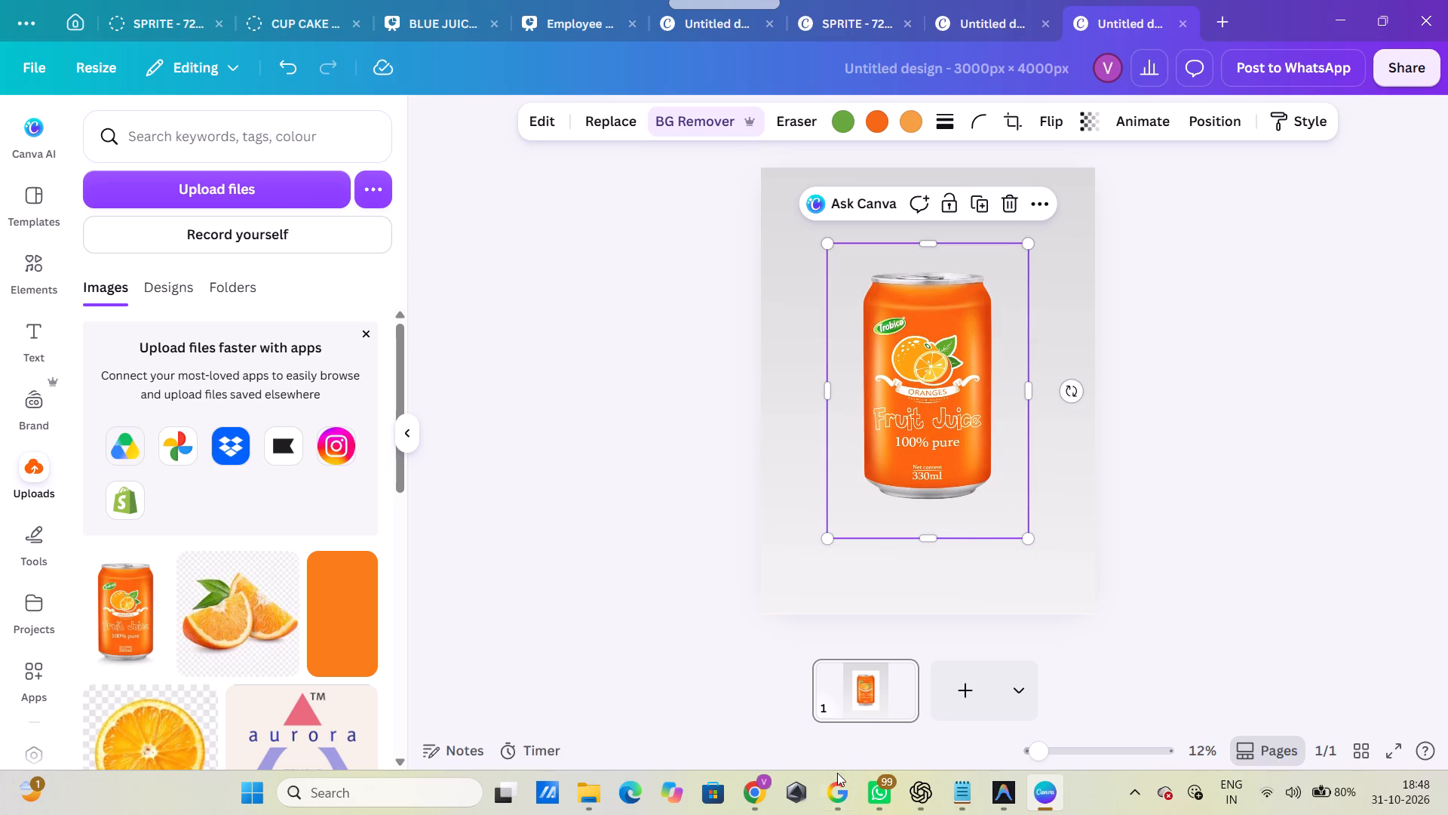
Switch to Pinterest in Chrome and search for "ORANGE HUICE CAN PNG".
left_click(747, 791)
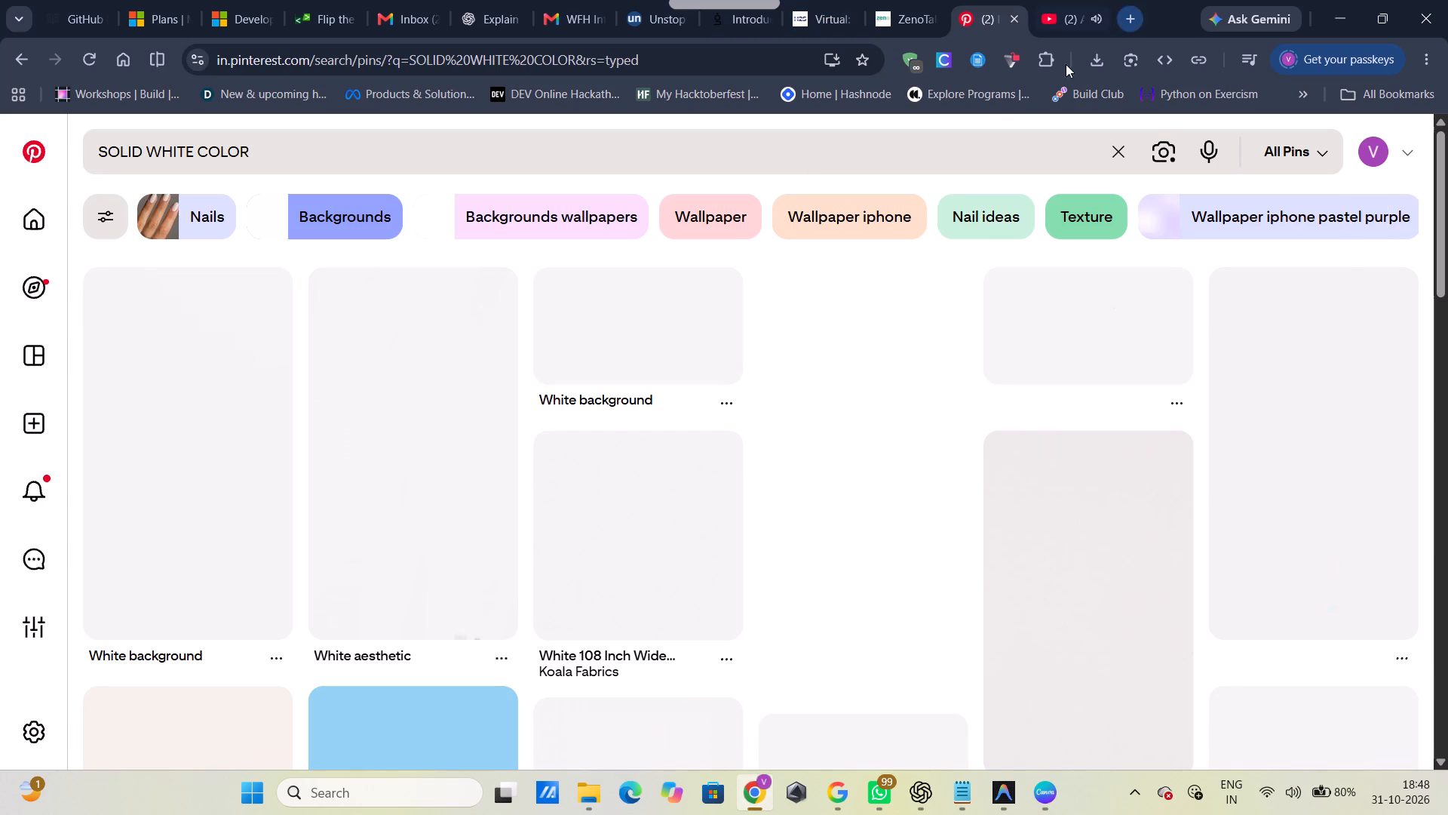
scroll(434, 459, "up", 11)
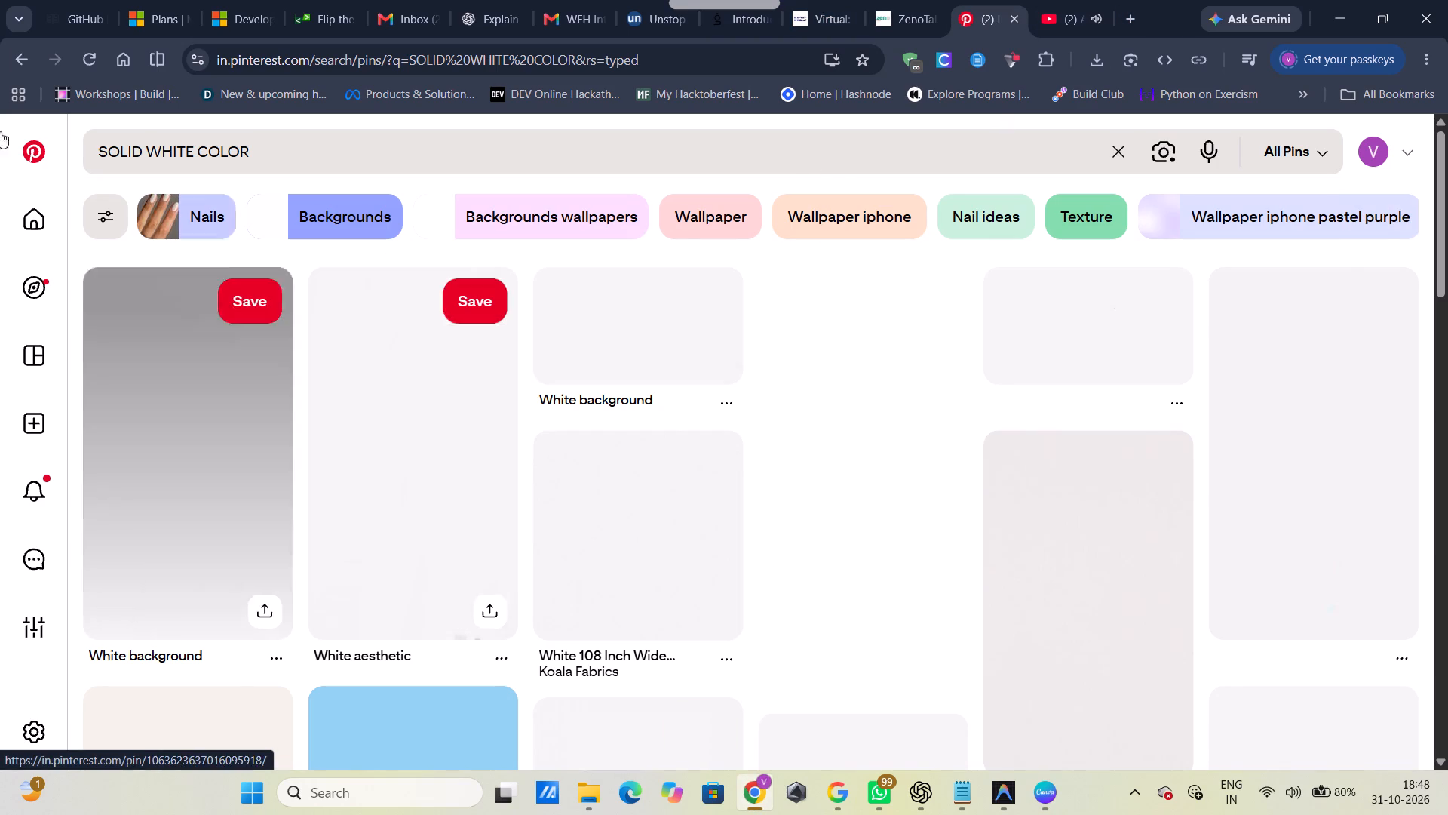
left_click(12, 140)
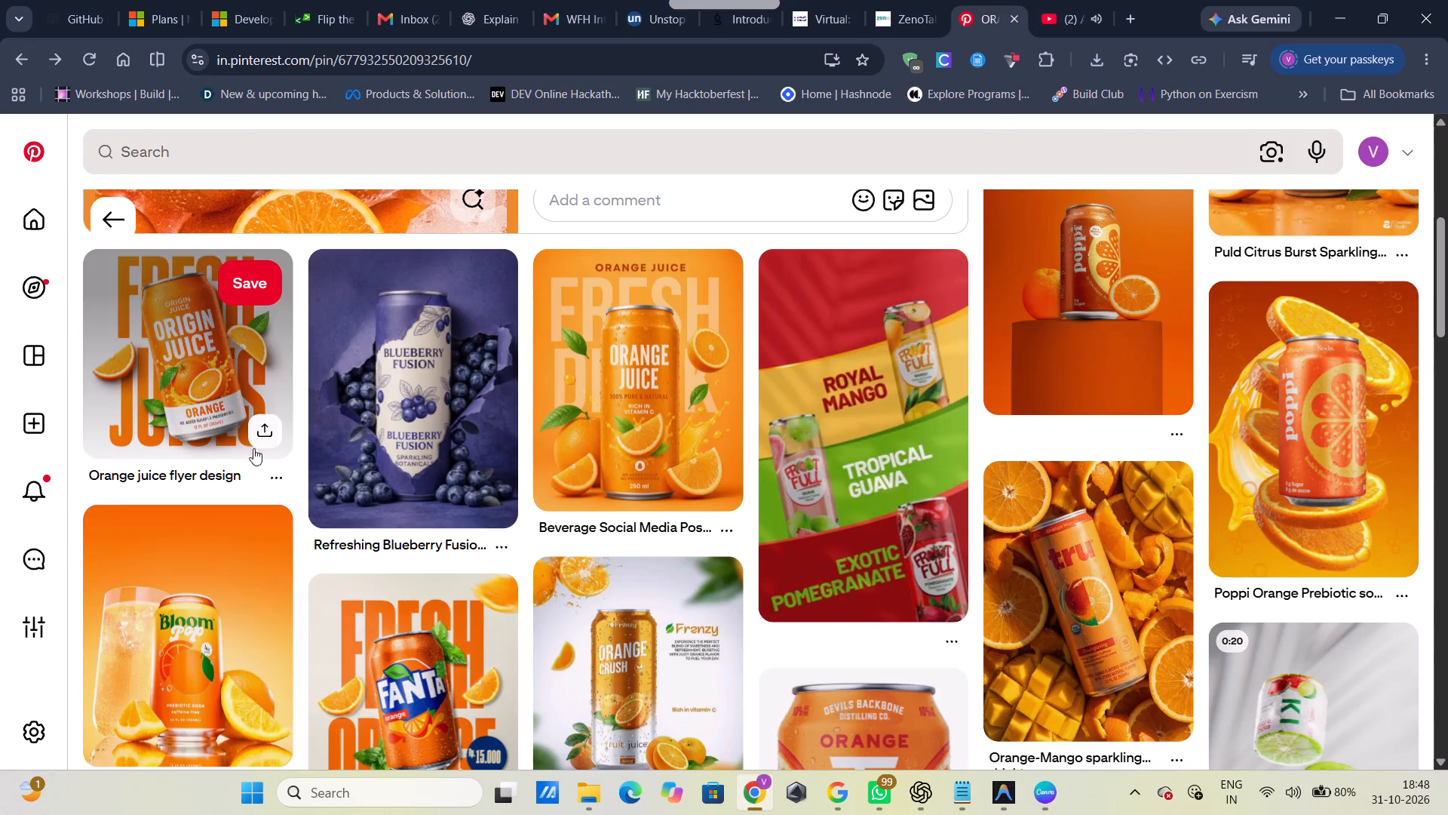
left_click(524, 146)
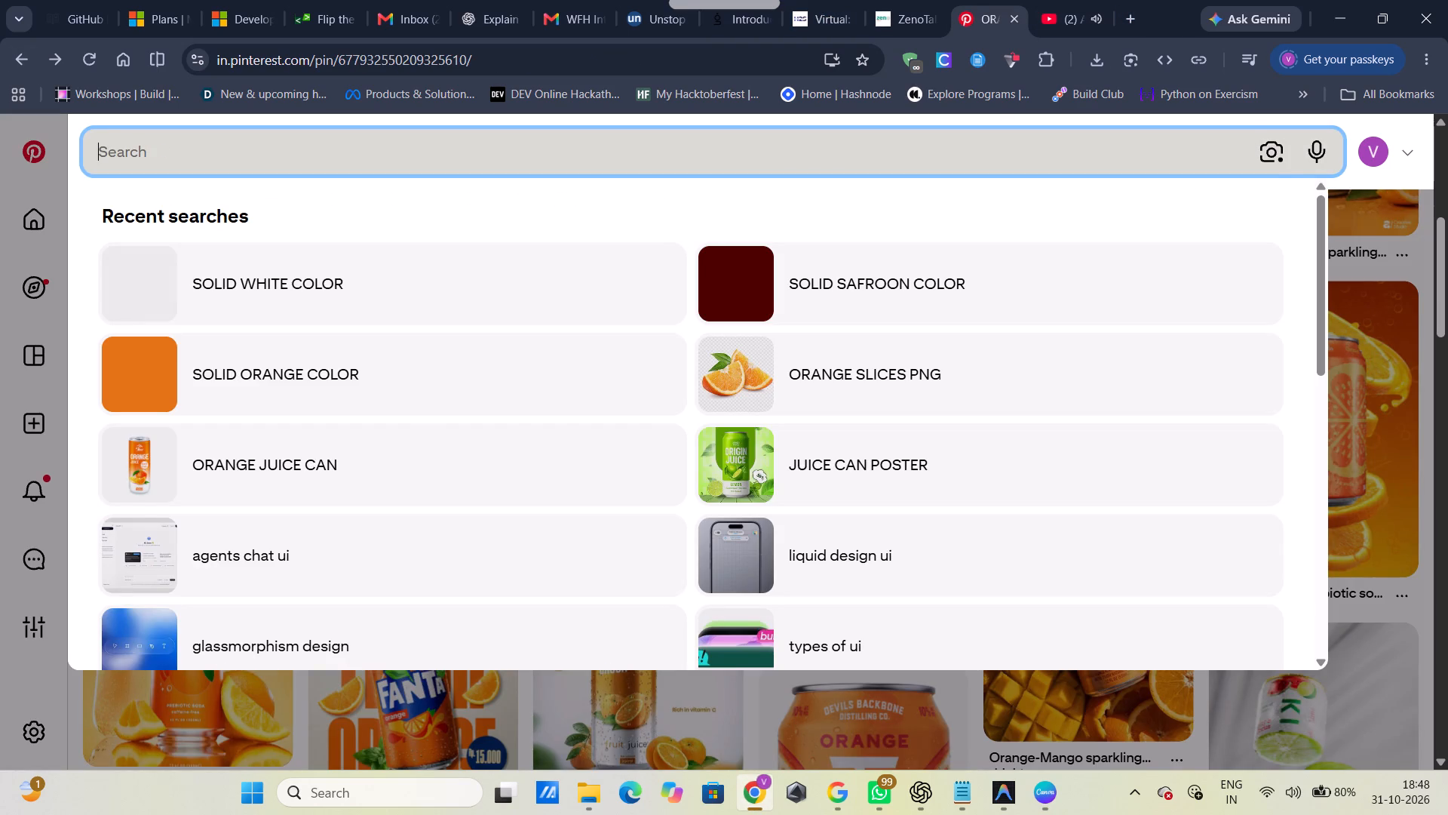
type("ORANGE HUICE CAN PNG")
key("Return")
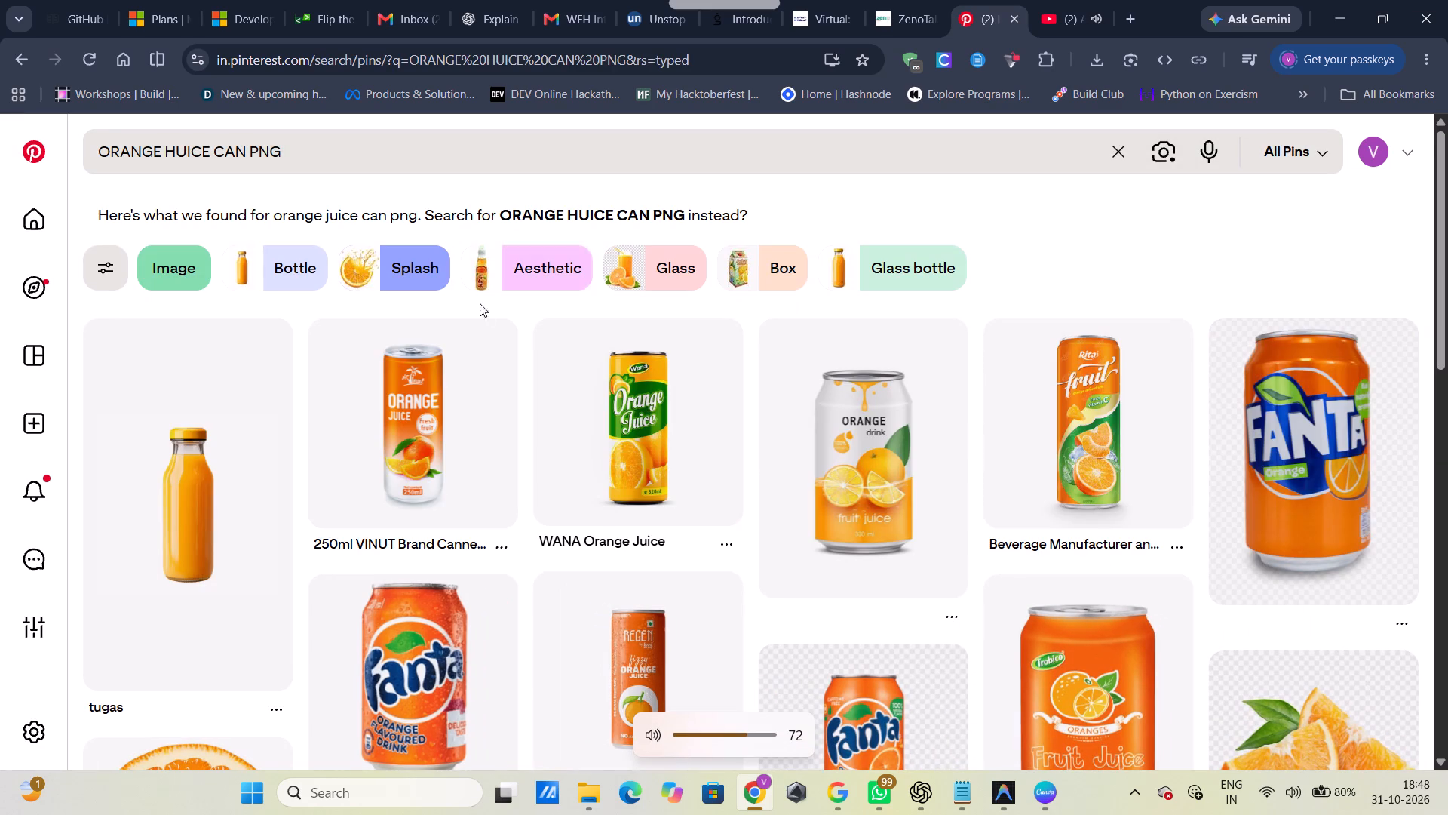
Open the "fanta png" pin from the can results and download its image.
scroll(514, 481, "down", 2)
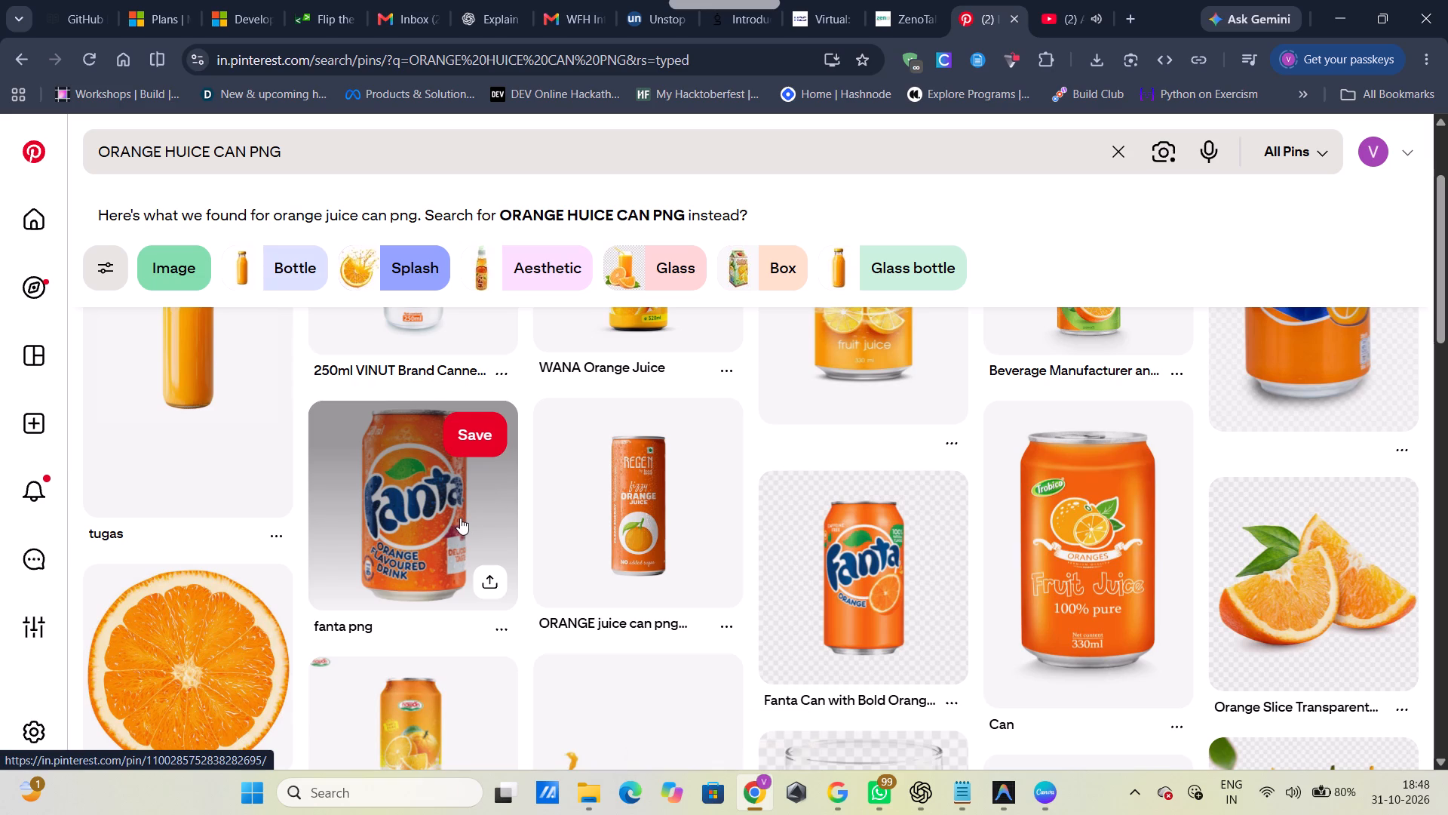
left_click(460, 518)
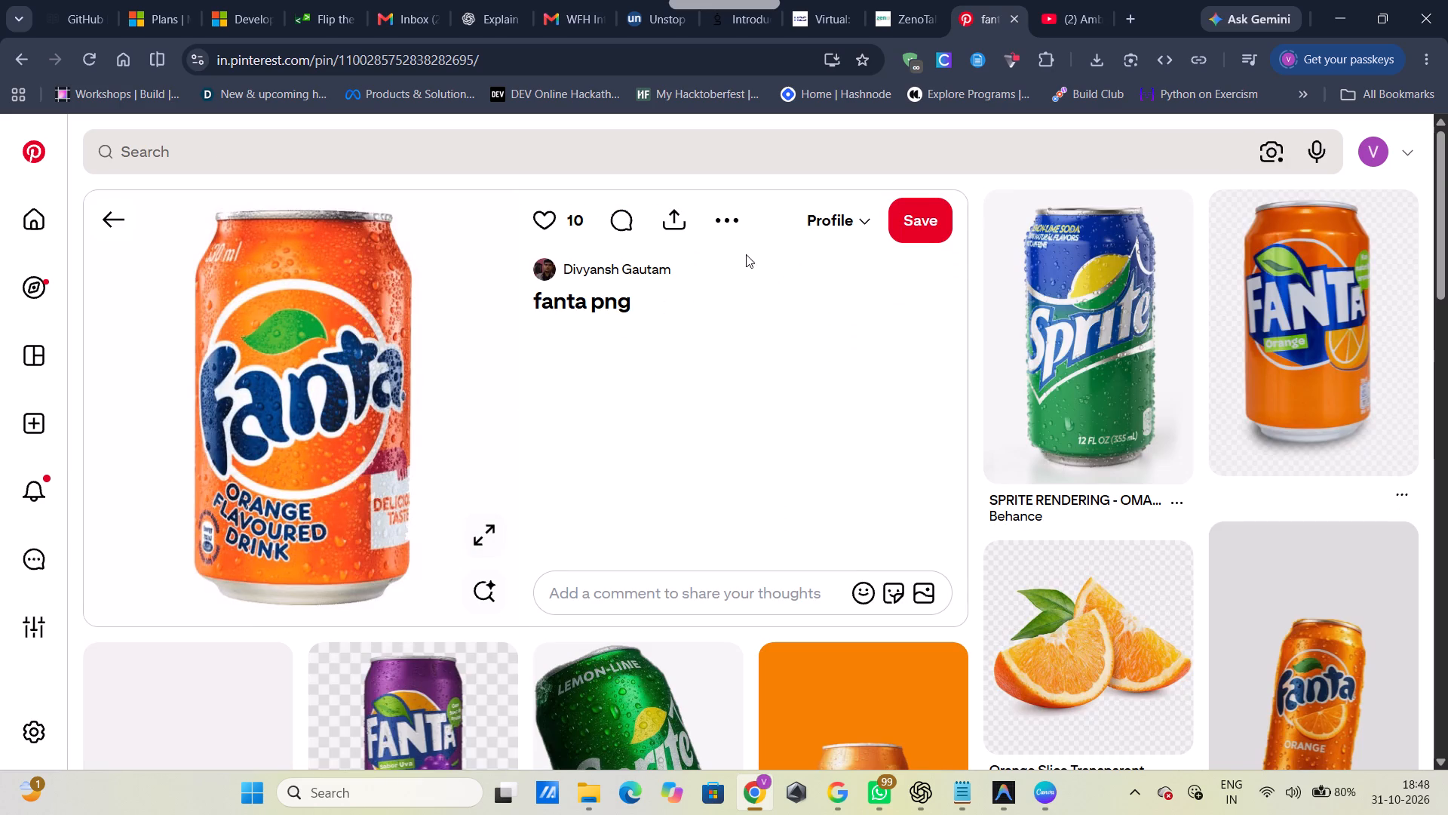
left_click(727, 214)
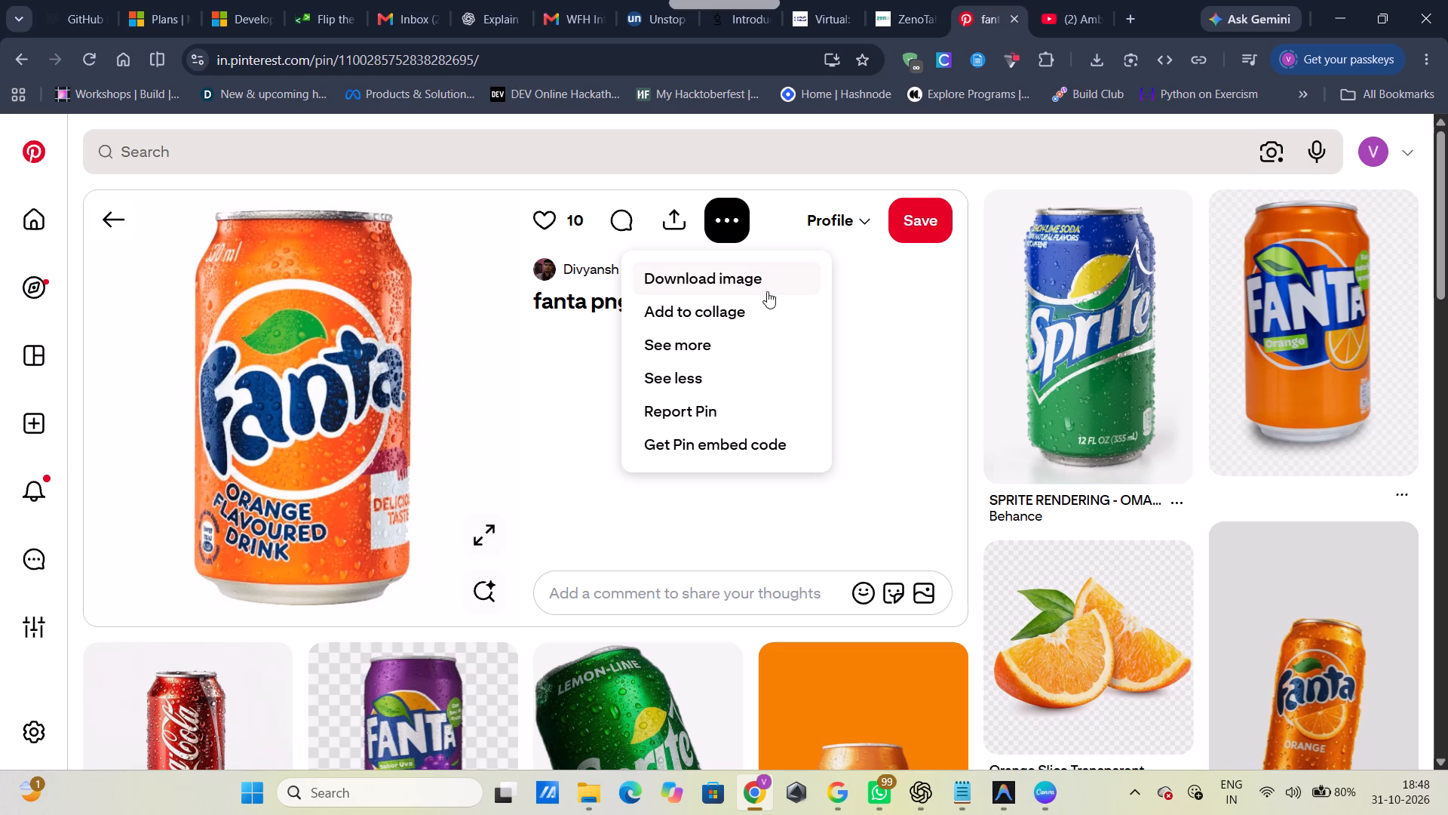
left_click(713, 281)
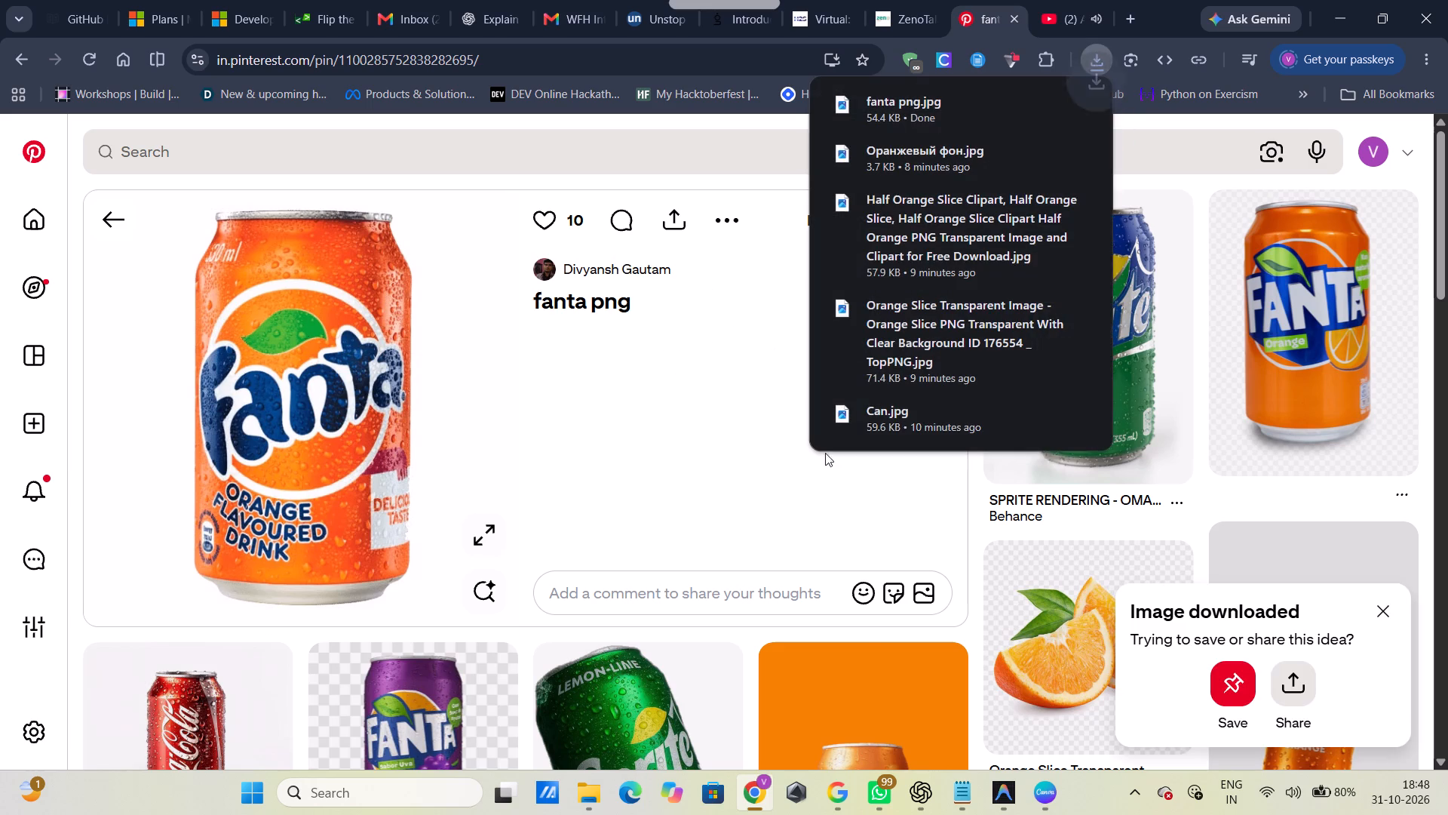
Return to the Canva design and upload the downloaded "fanta png" file.
left_click(1037, 801)
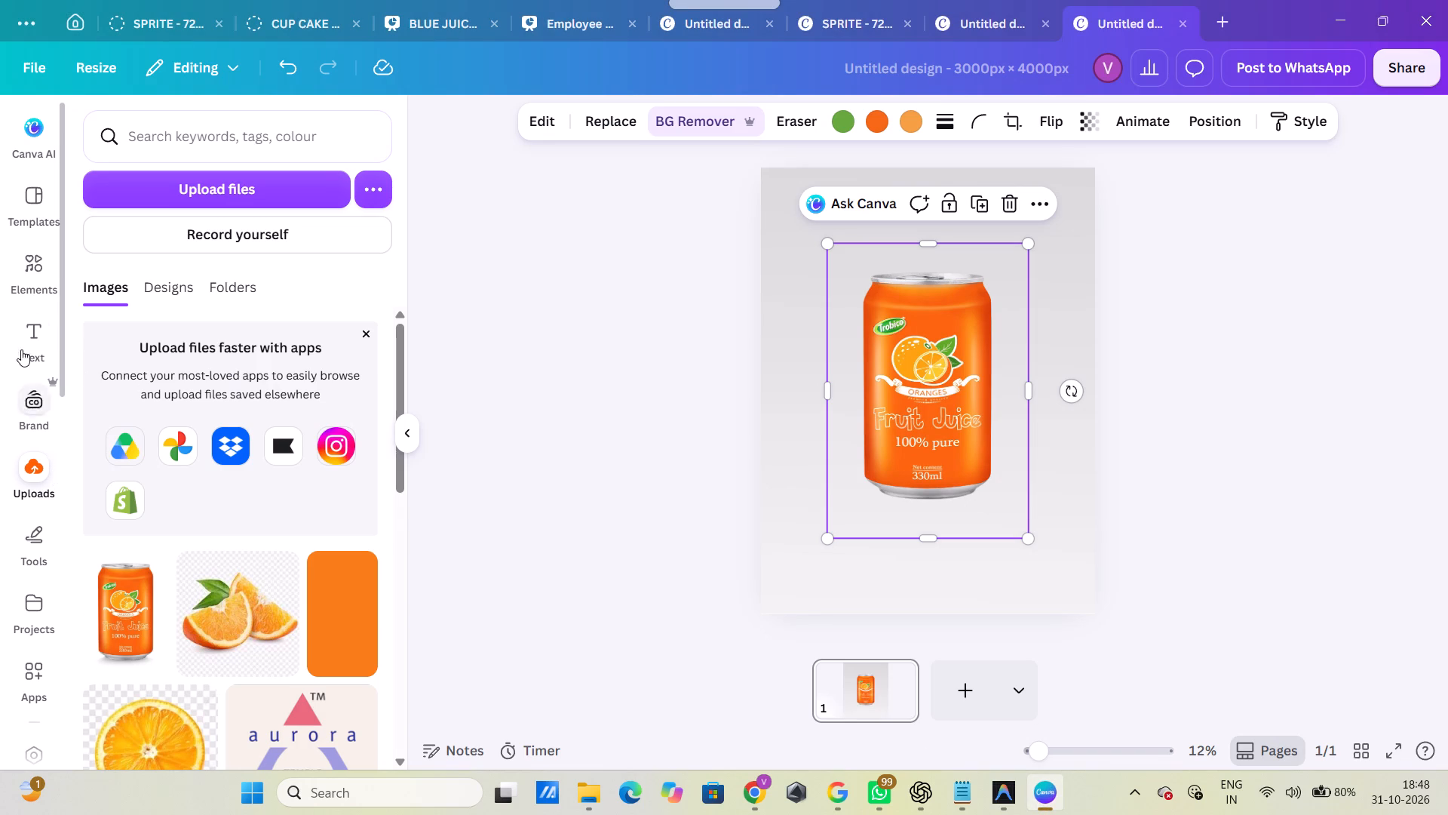
left_click(192, 184)
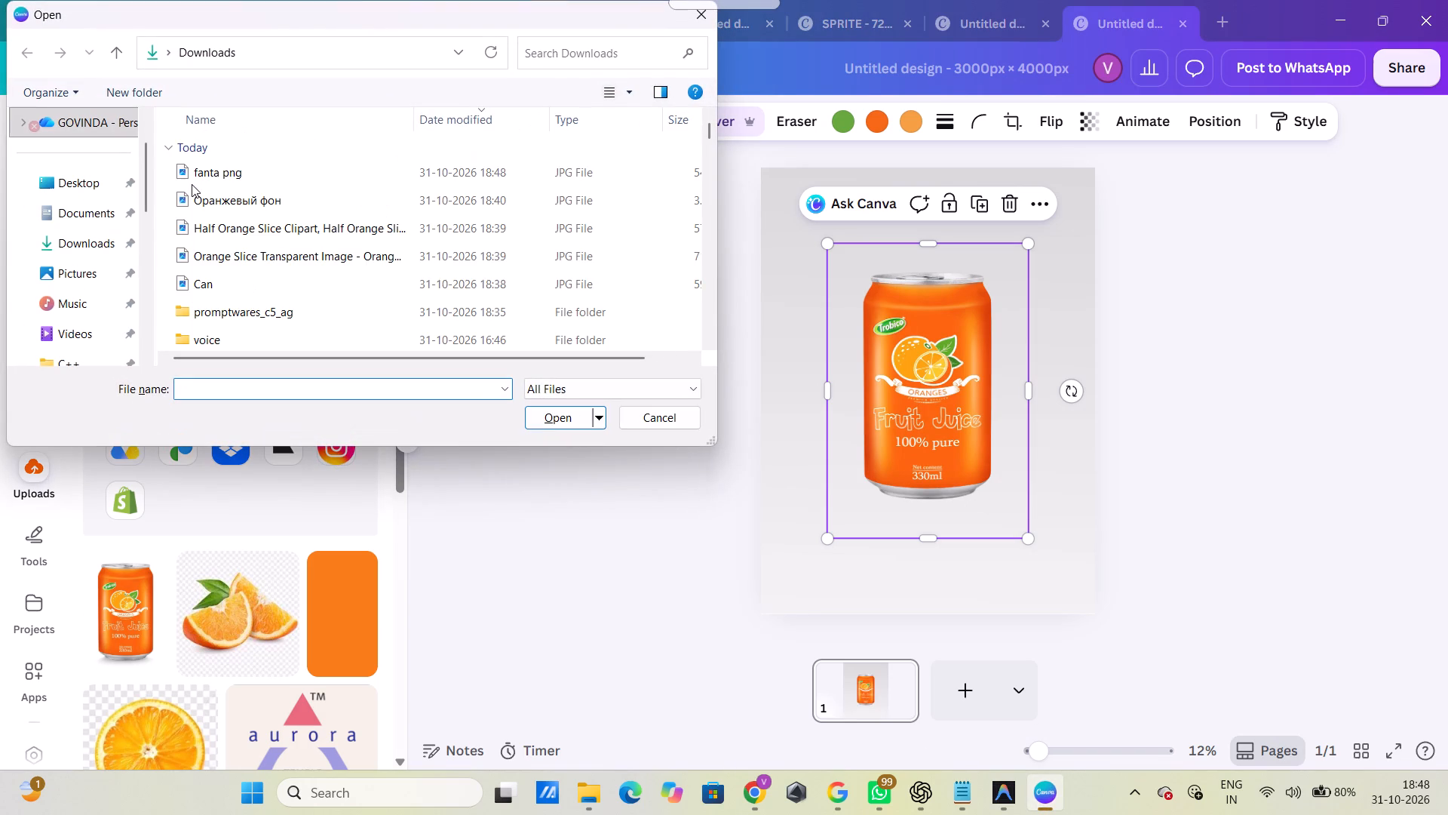
left_click(216, 176)
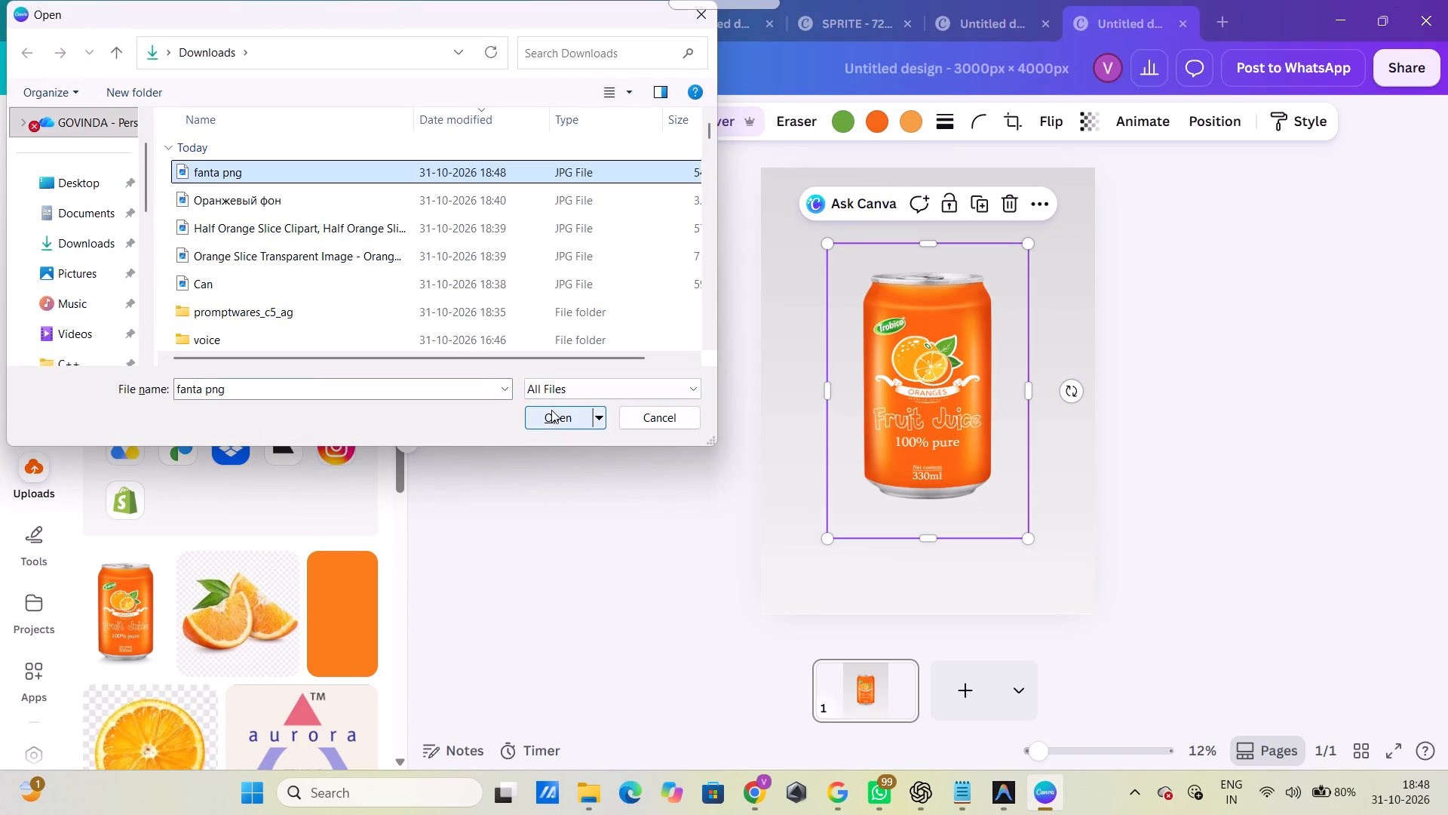
left_click(551, 410)
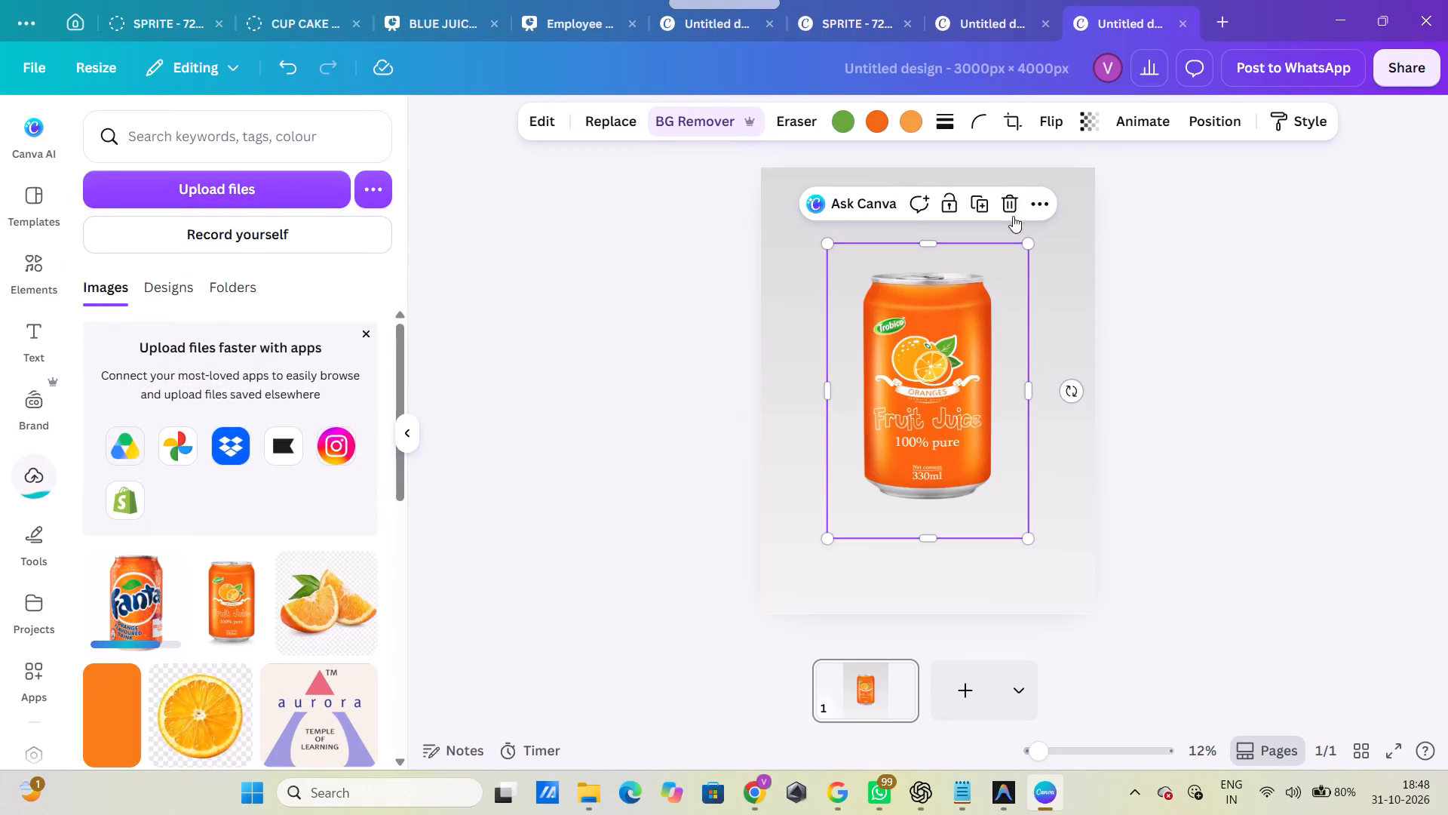
Replace the Fruit Juice can on the page with the uploaded Fanta can, with its background removed.
left_click(1009, 207)
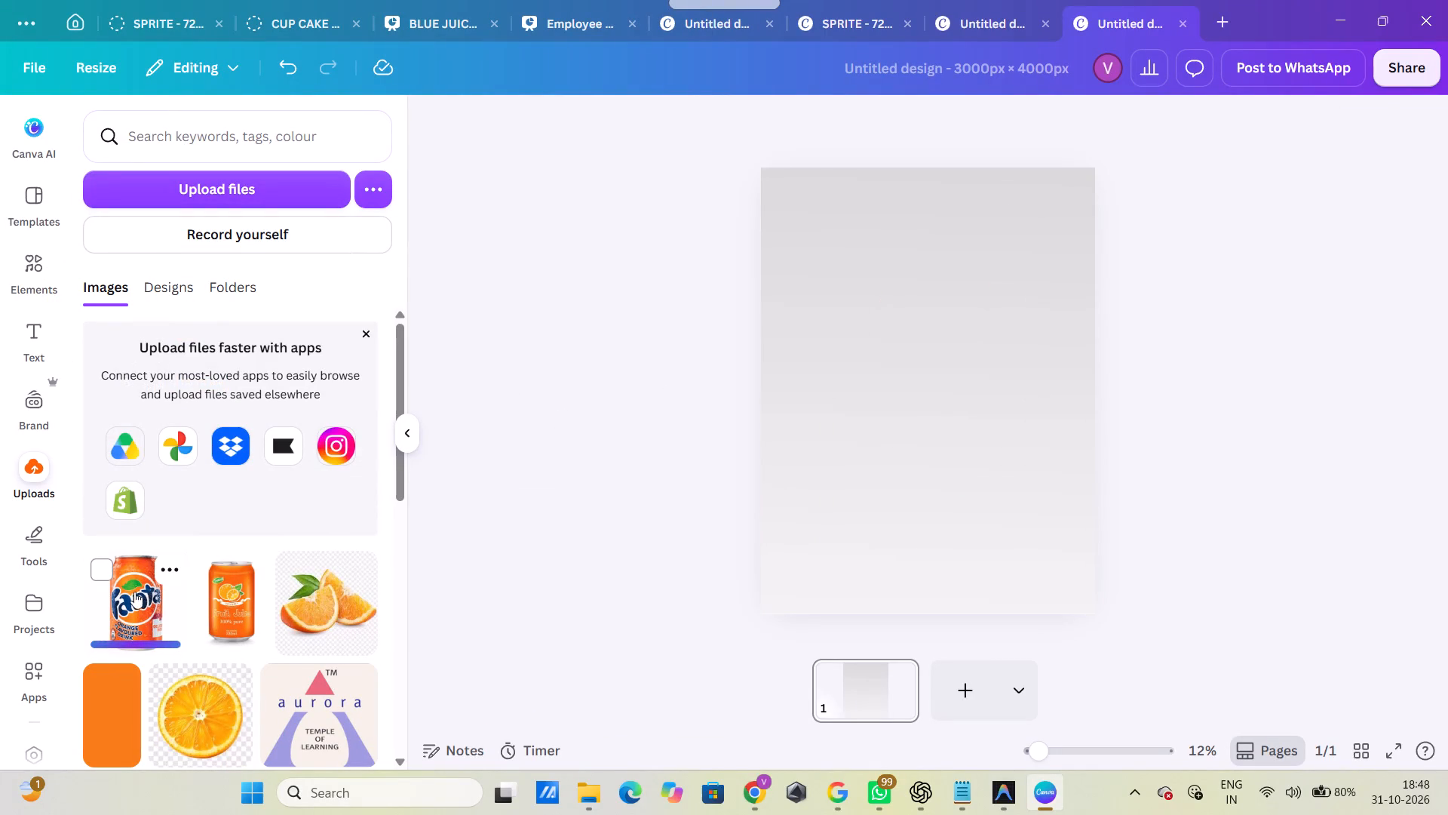
left_click(127, 595)
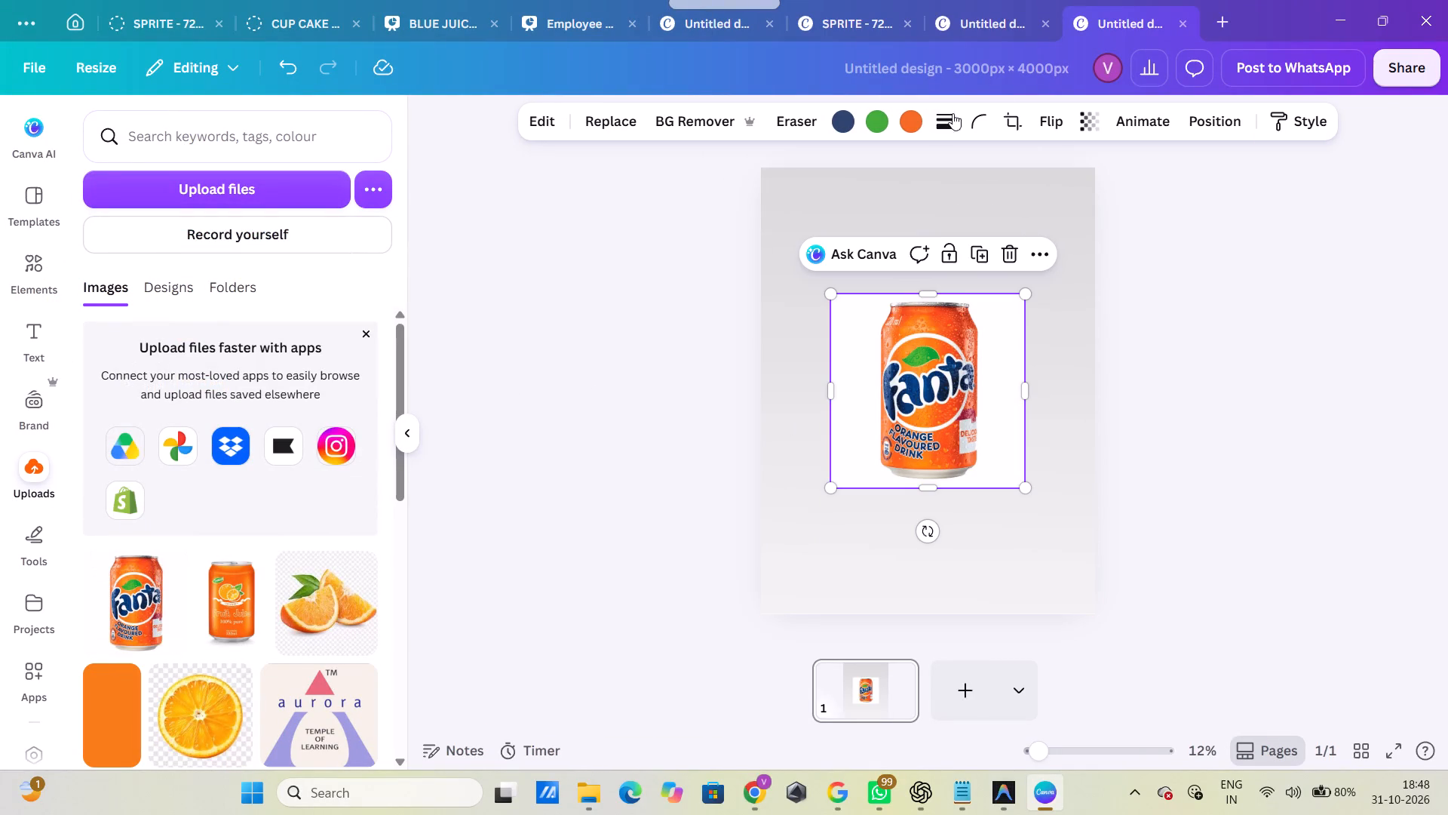
left_click(710, 126)
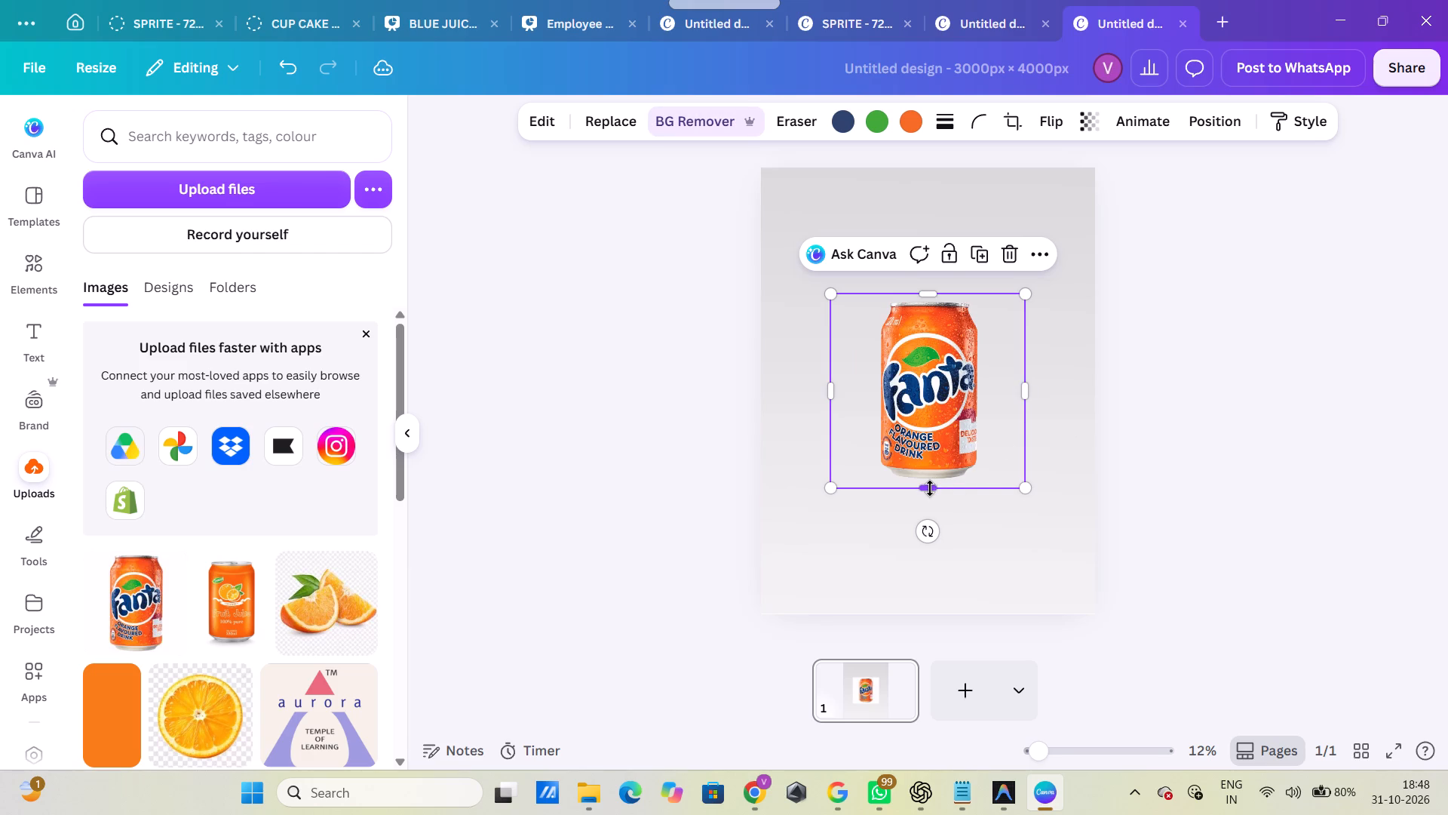
Enlarge the Fanta can to about half the page width and centre it on the page.
left_click_drag(1026, 487, 1283, 654)
left_click_drag(1024, 491, 914, 422)
left_click_drag(1130, 222, 1094, 323)
left_click_drag(884, 460, 908, 410)
left_click(1356, 292)
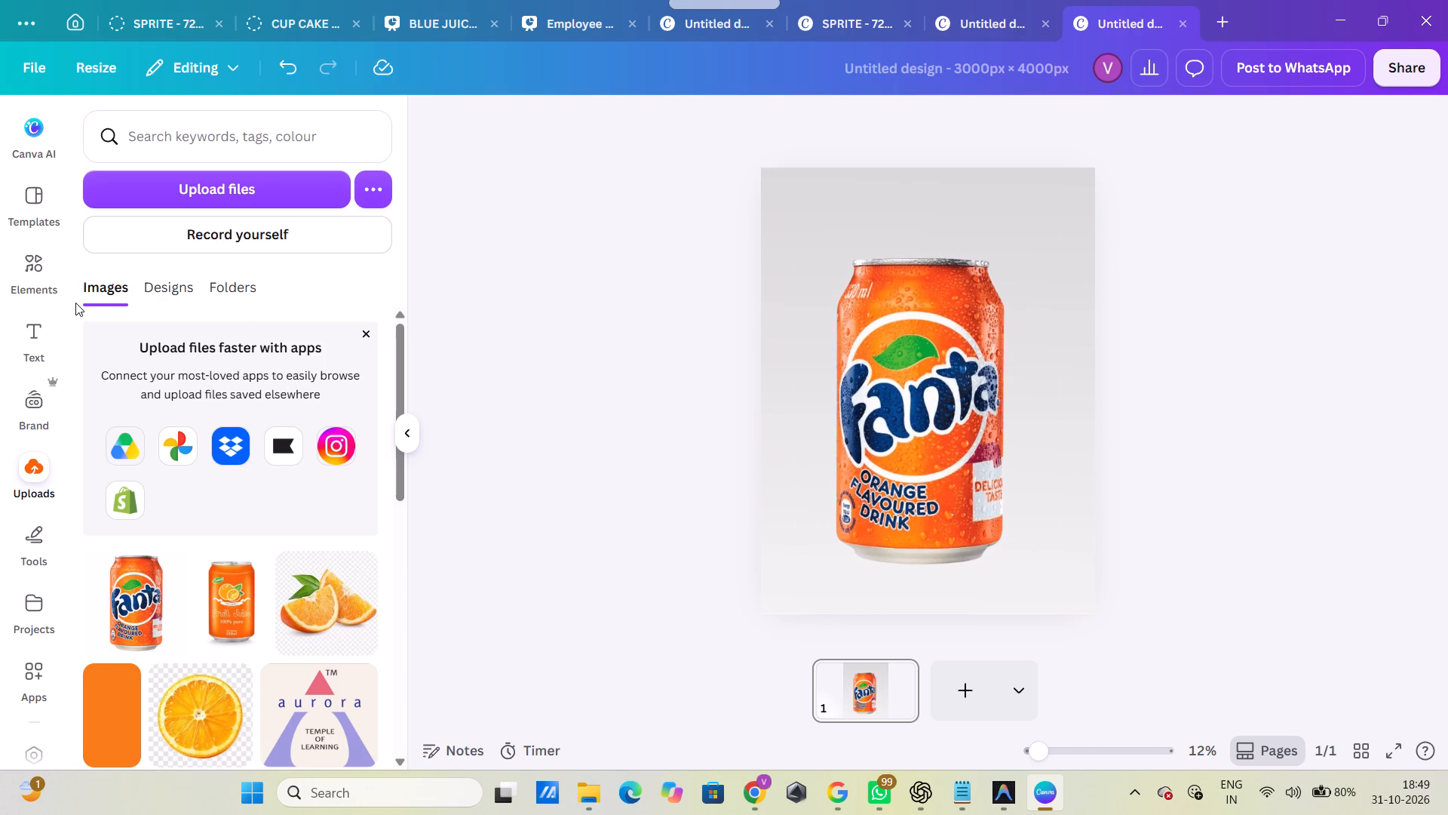
Add a heading reading "ORANGE" to the page.
left_click(38, 335)
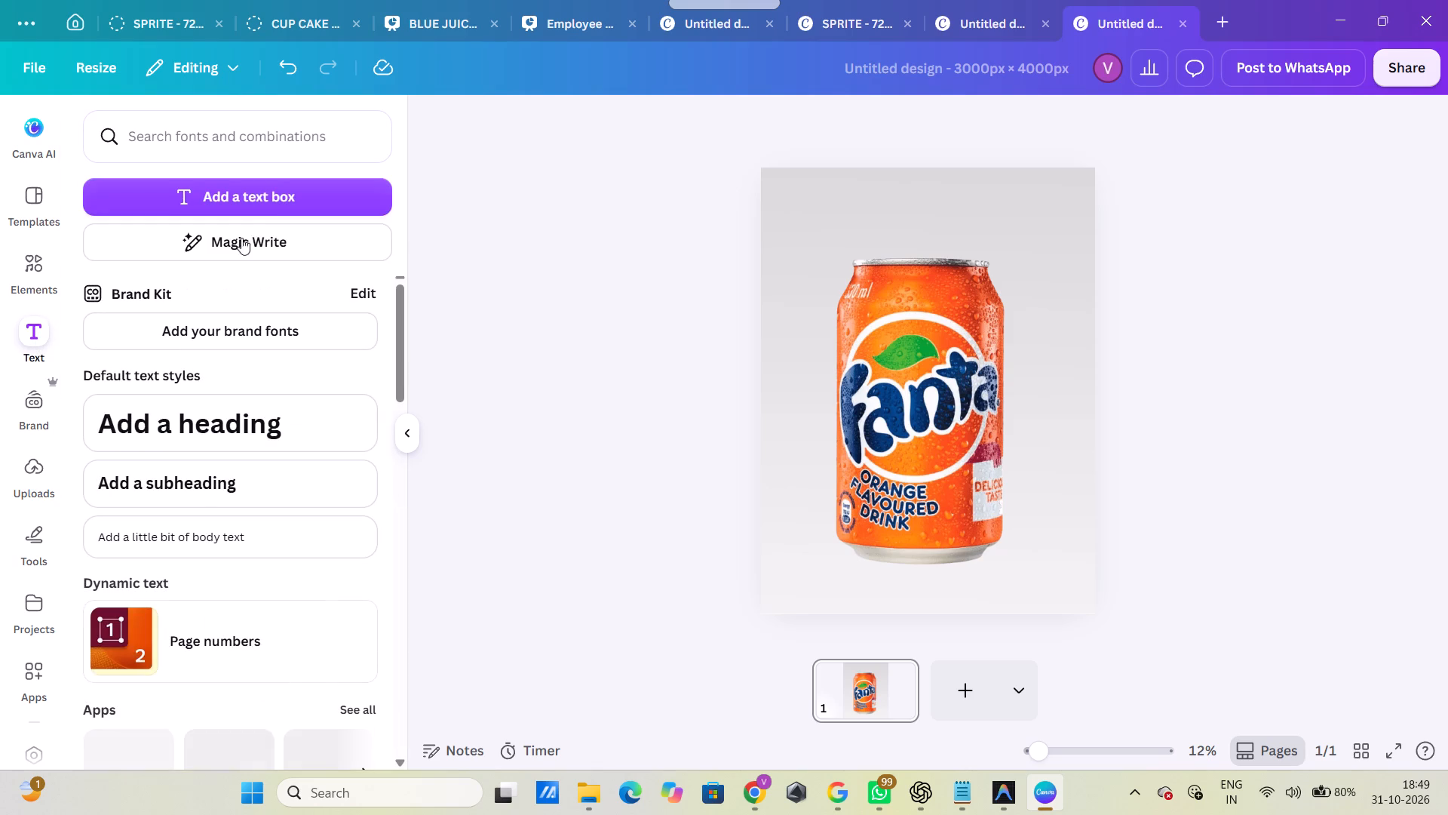
left_click(244, 421)
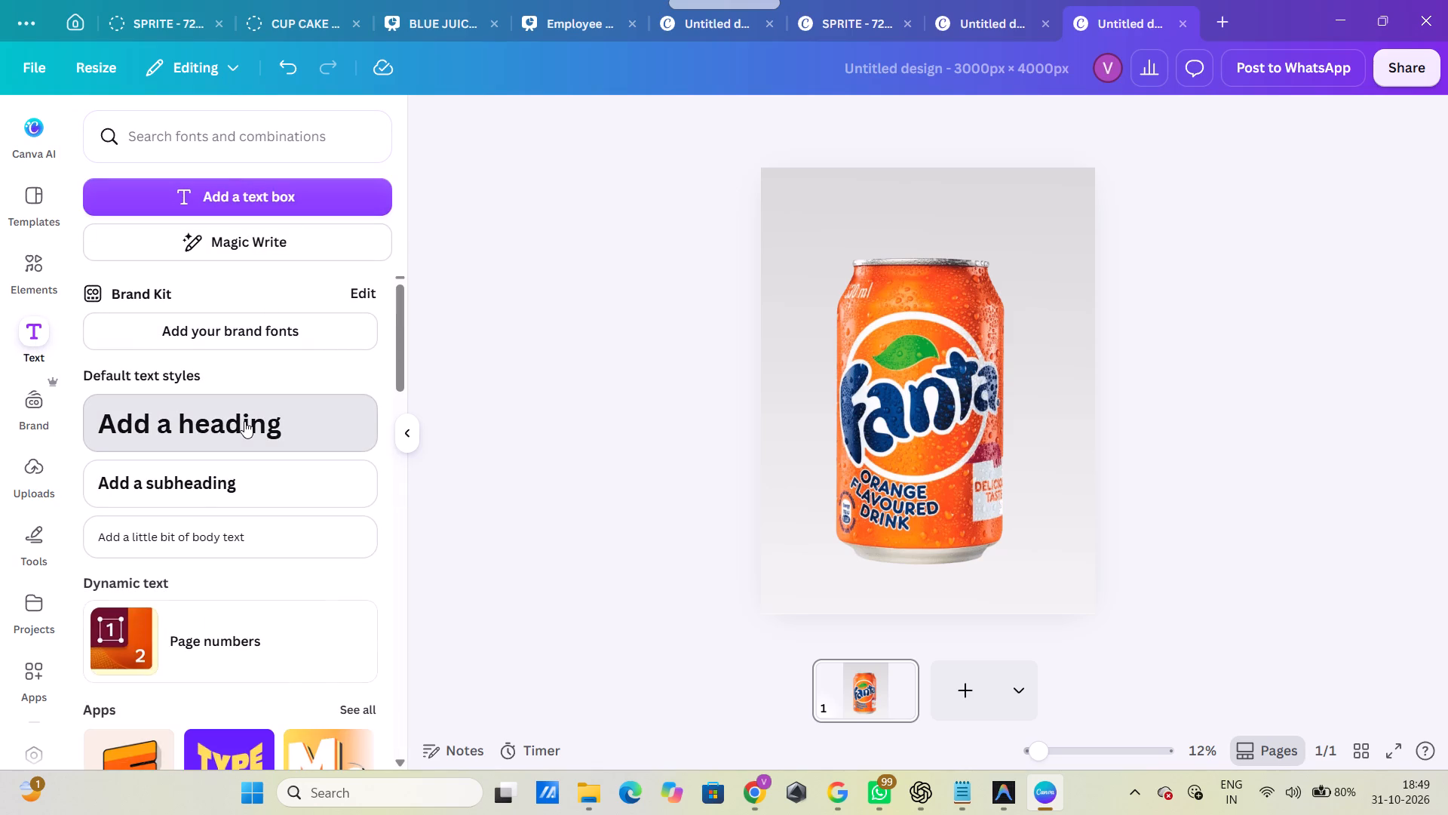
type("ORANGE")
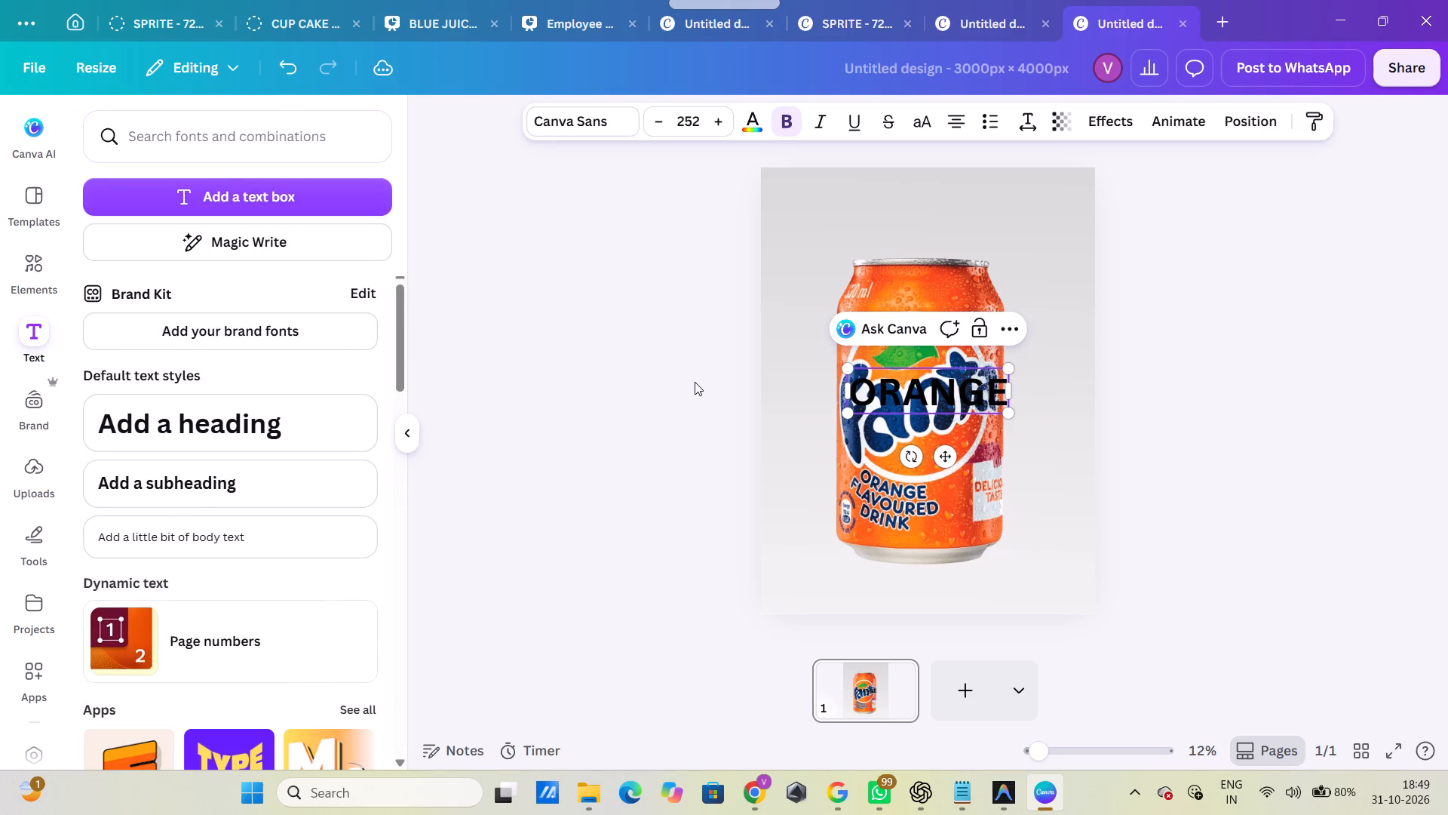
Set the font of the ORANGE heading to Norwester.
triple_click(962, 383)
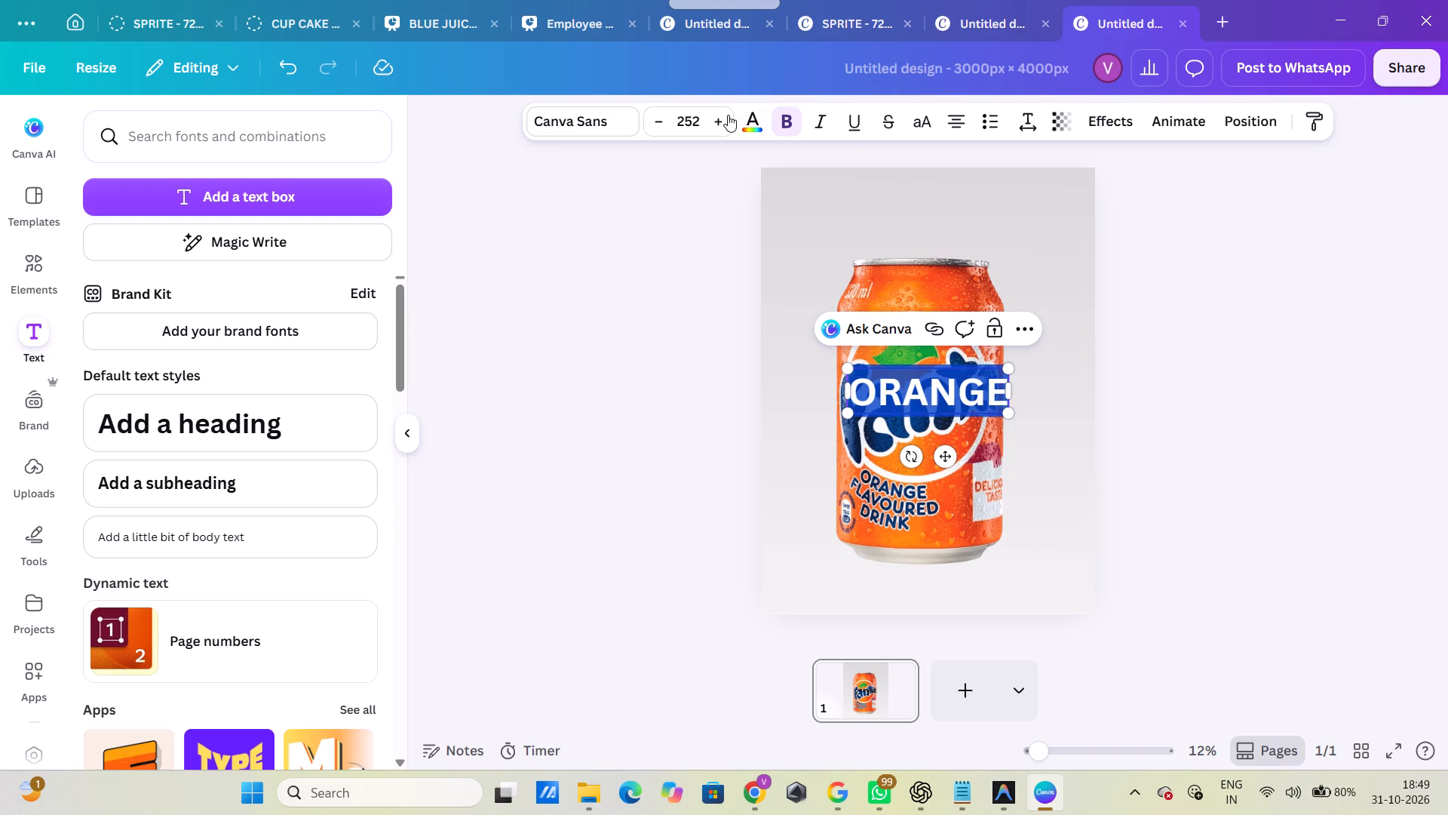
left_click(584, 121)
scroll(270, 497, "down", 1)
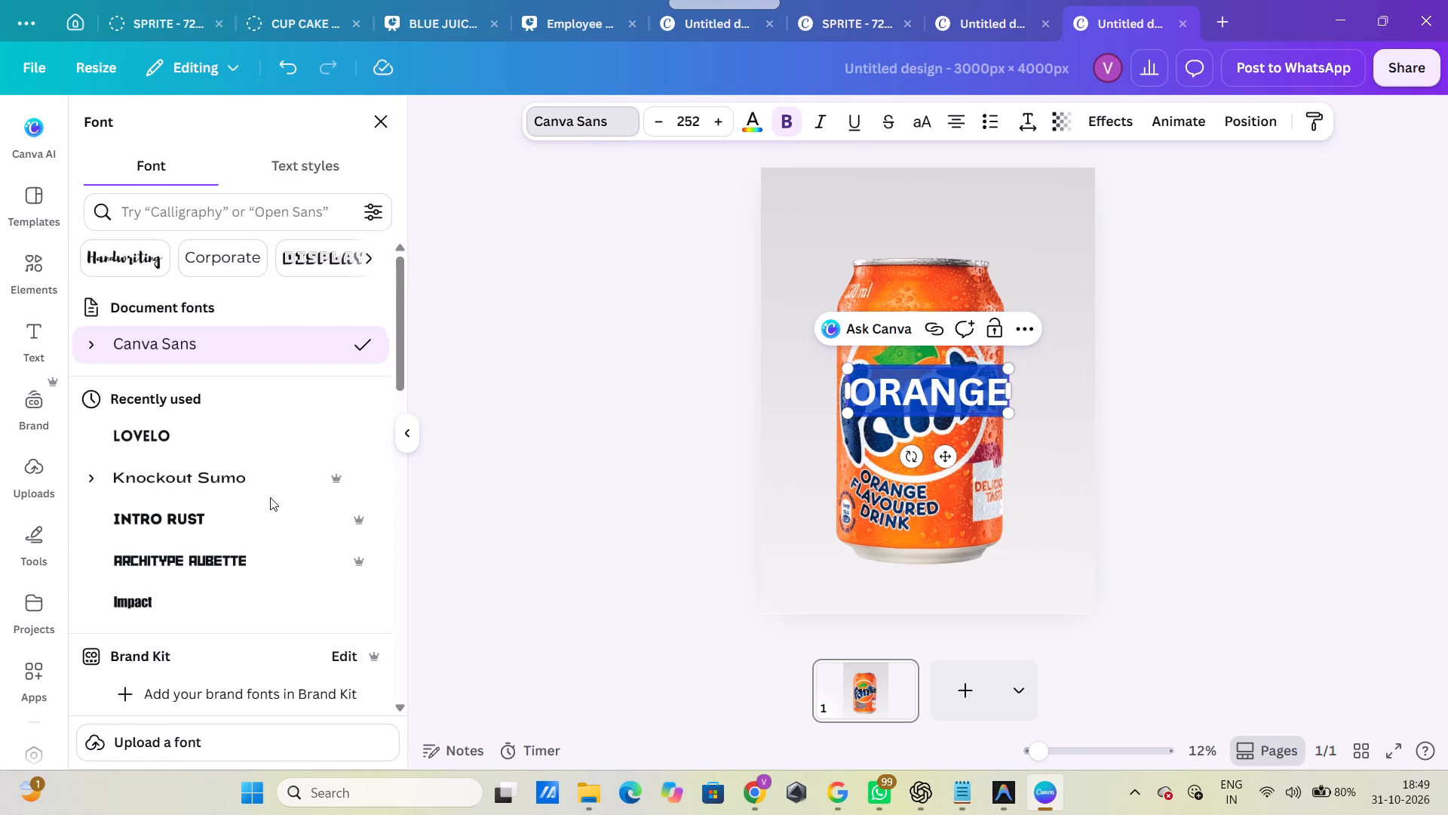
scroll(270, 497, "down", 10)
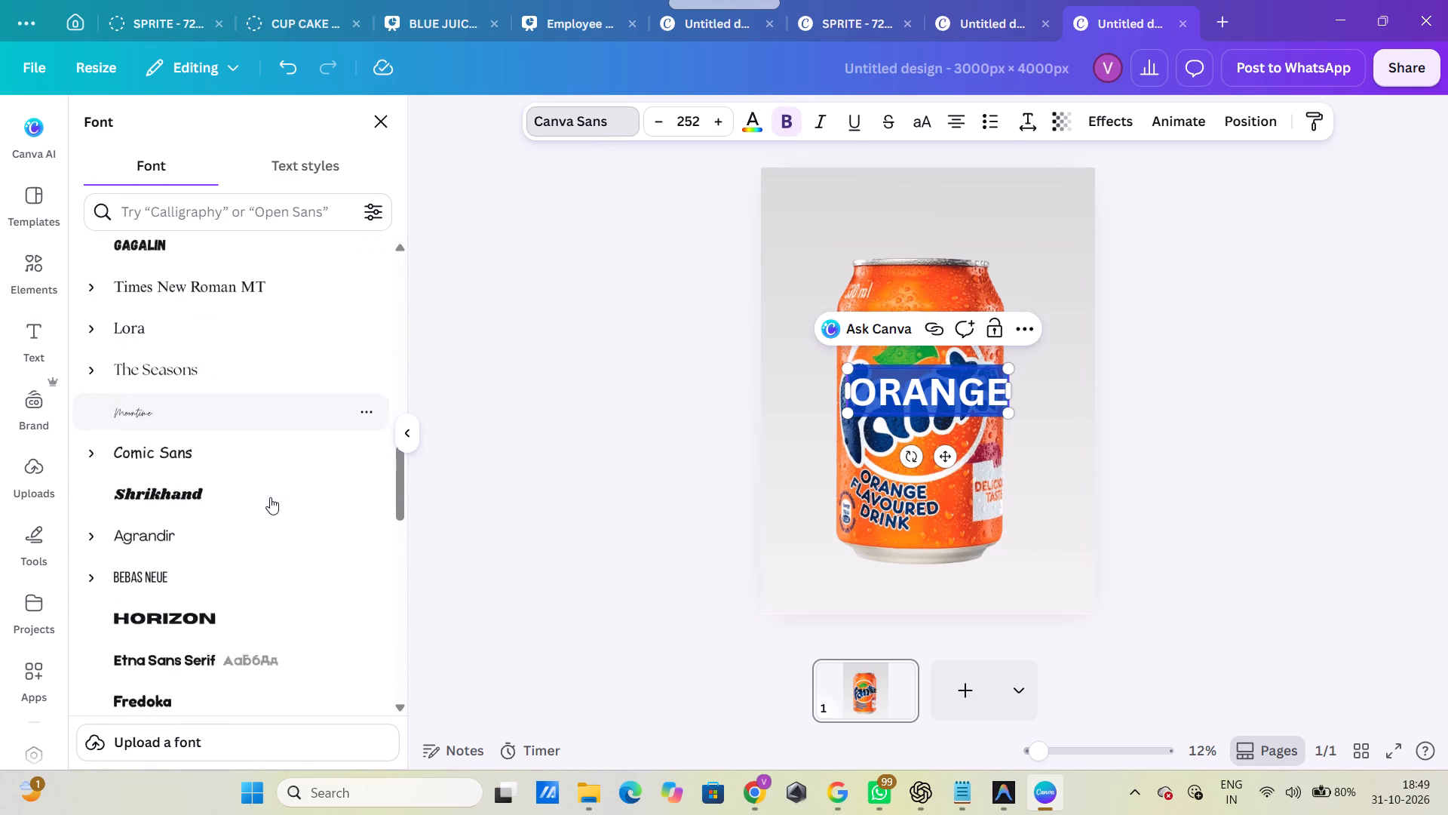
scroll(270, 497, "down", 6)
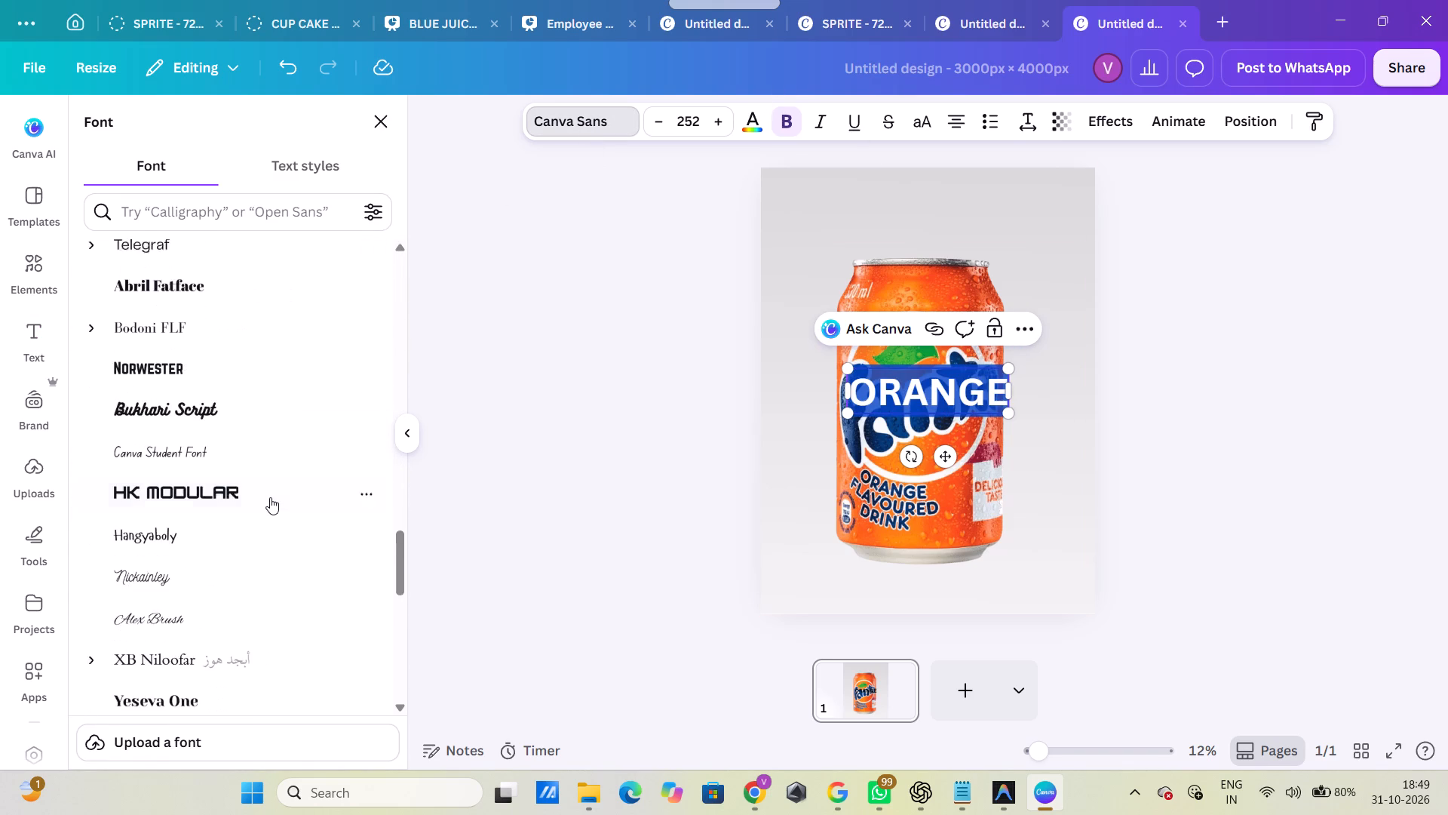
scroll(270, 497, "down", 3)
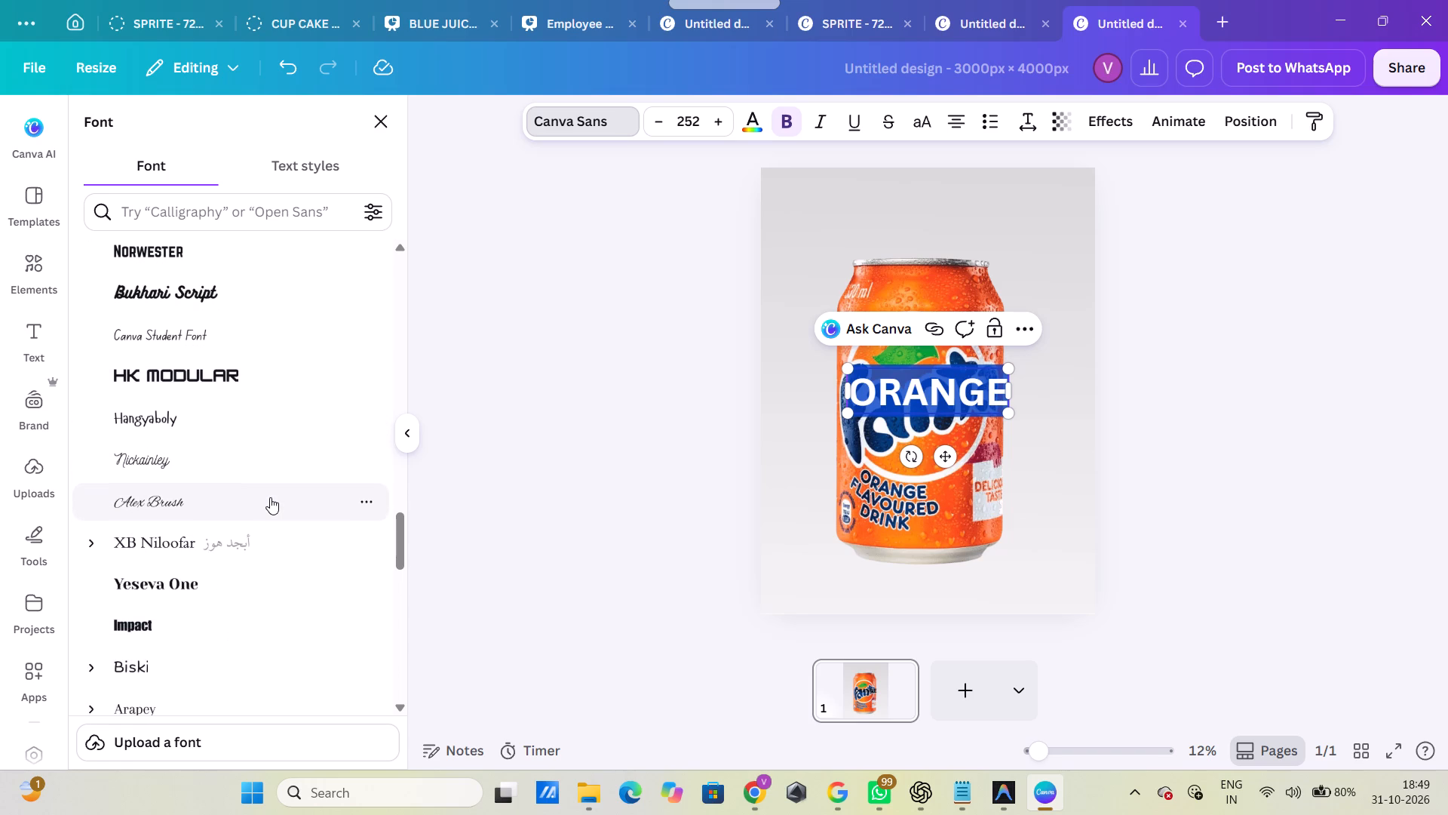
left_click(190, 244)
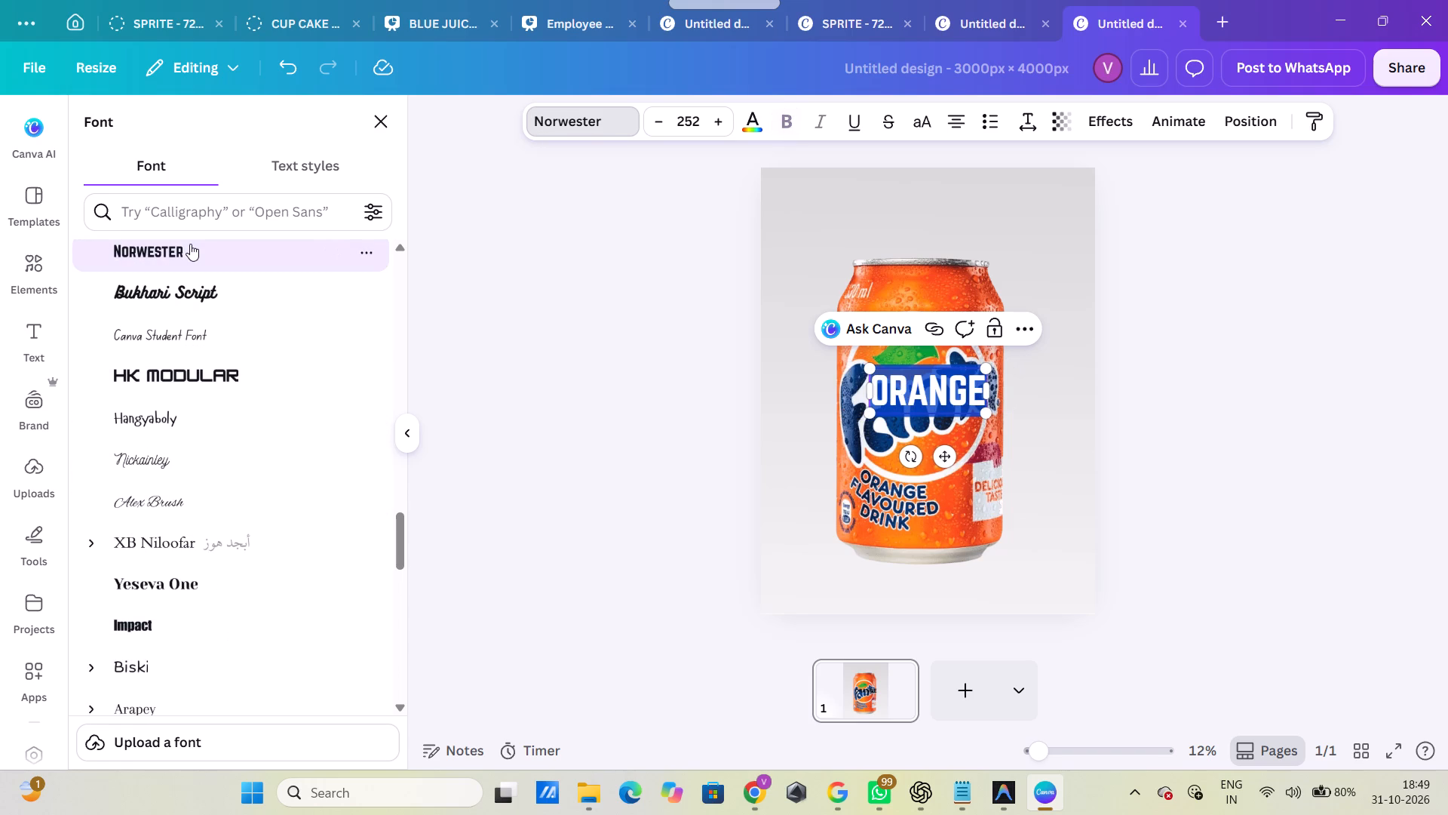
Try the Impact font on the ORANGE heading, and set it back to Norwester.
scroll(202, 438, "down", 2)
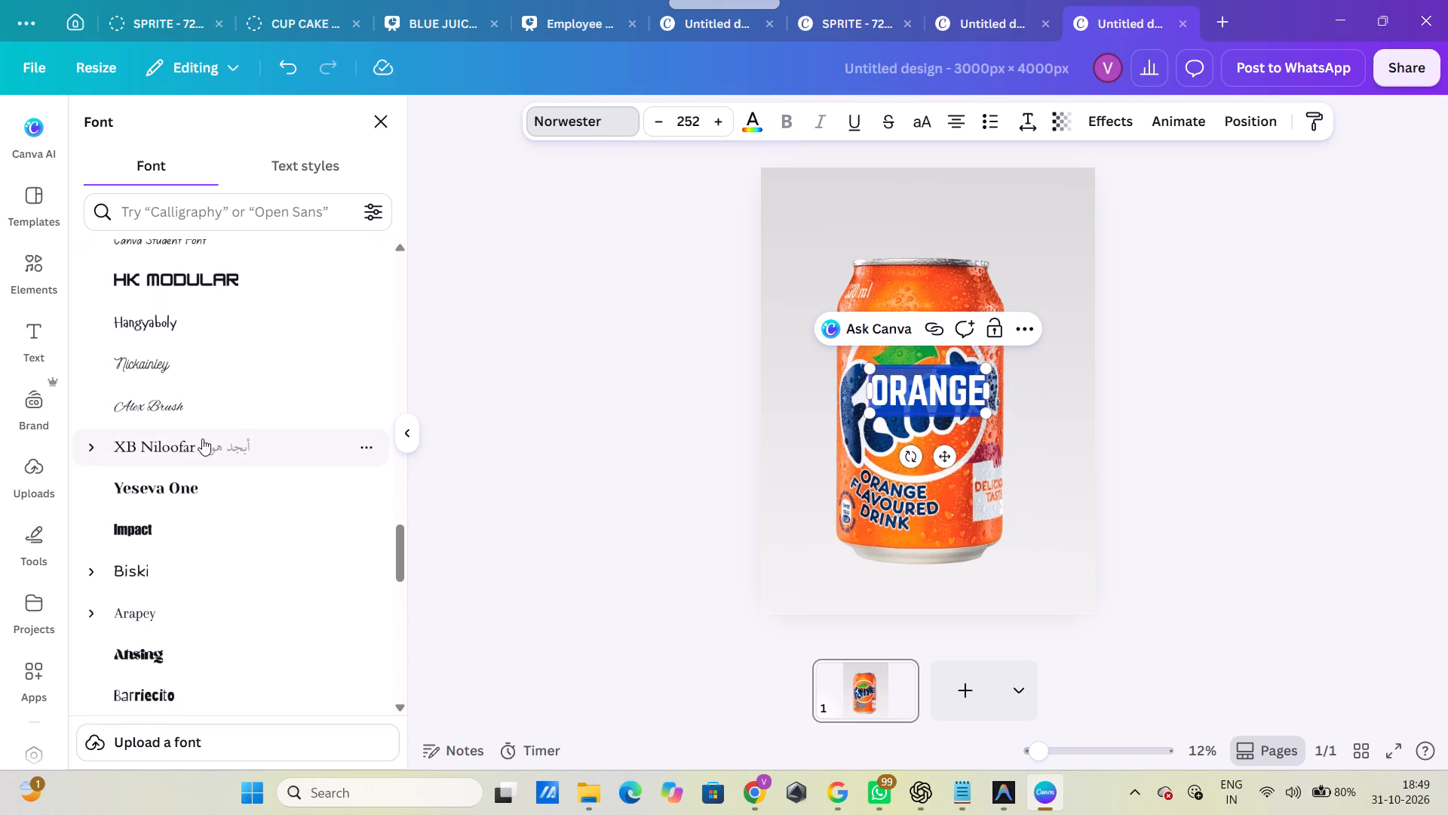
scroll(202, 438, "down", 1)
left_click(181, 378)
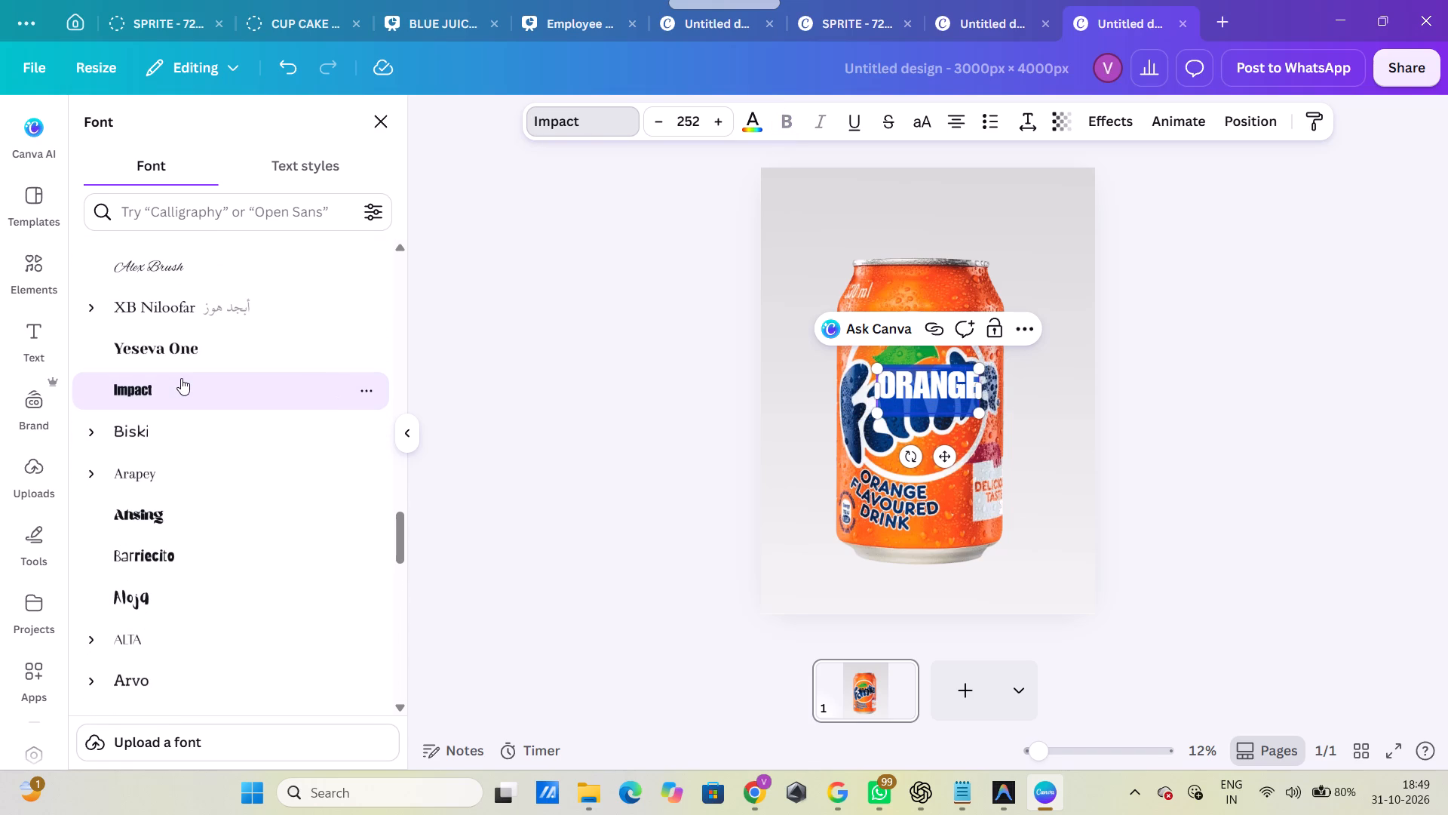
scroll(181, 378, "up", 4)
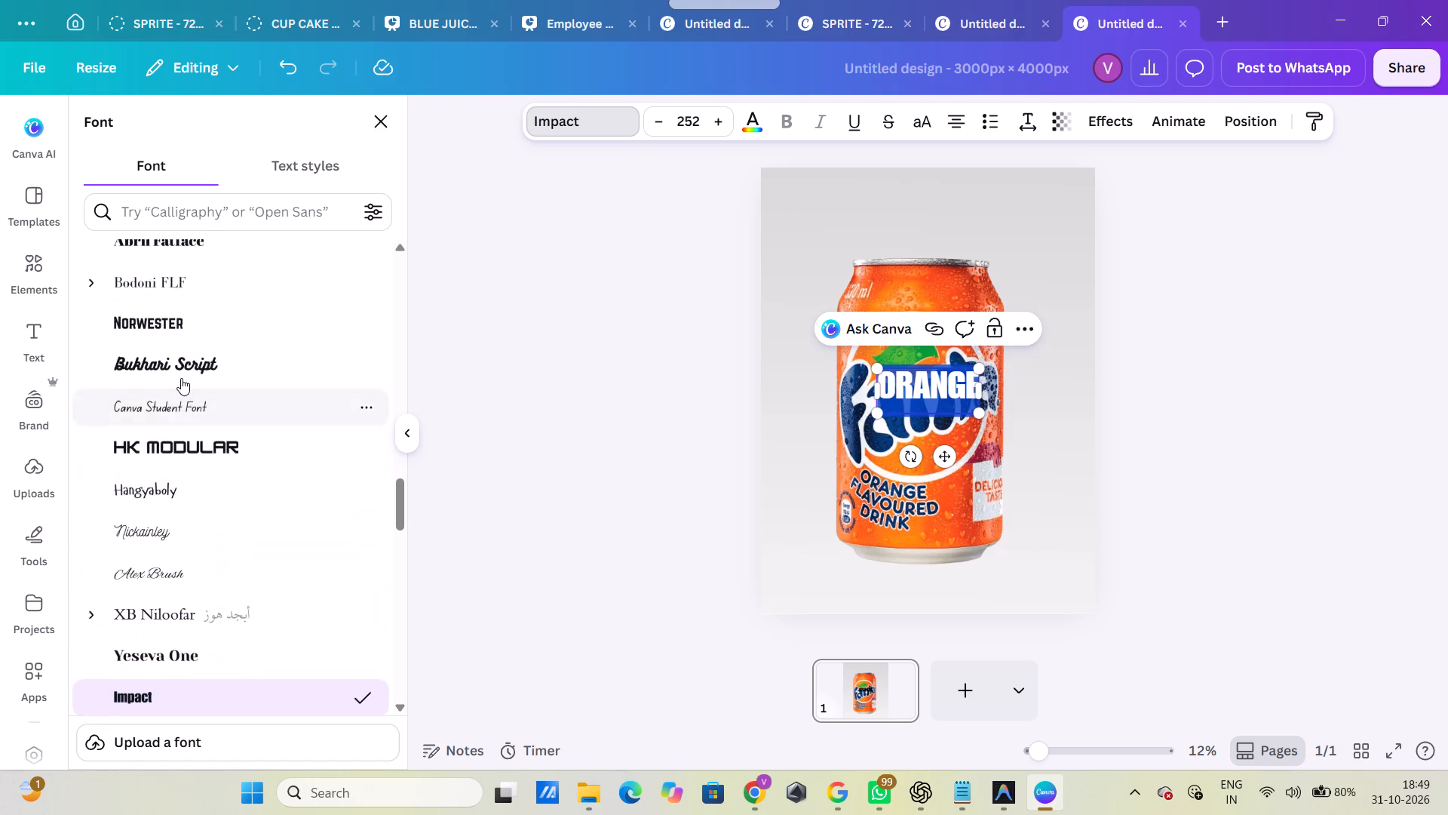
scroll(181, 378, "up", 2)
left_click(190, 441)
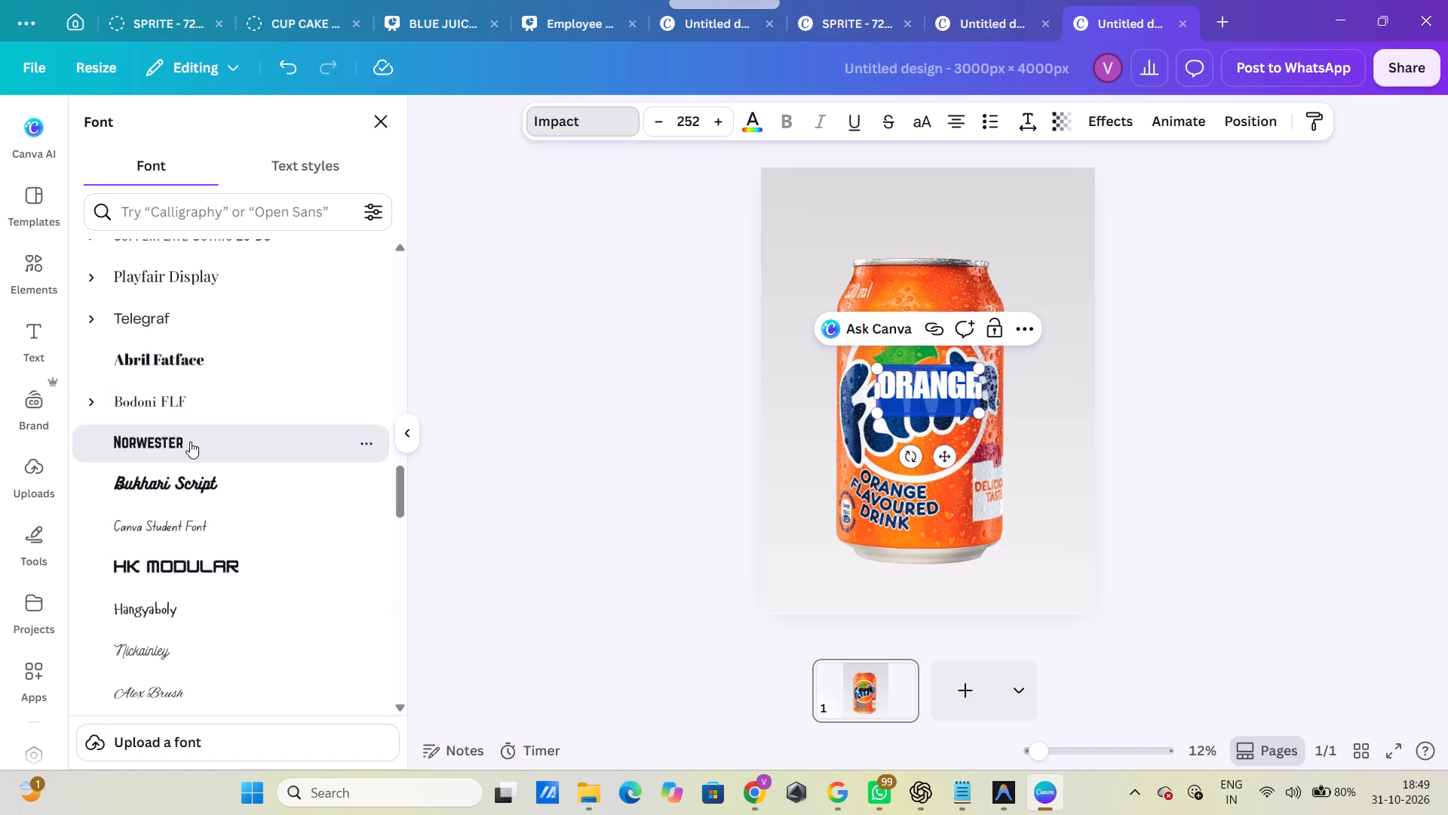
Browse the font list for an alternative typeface for the ORANGE heading.
scroll(190, 441, "down", 8)
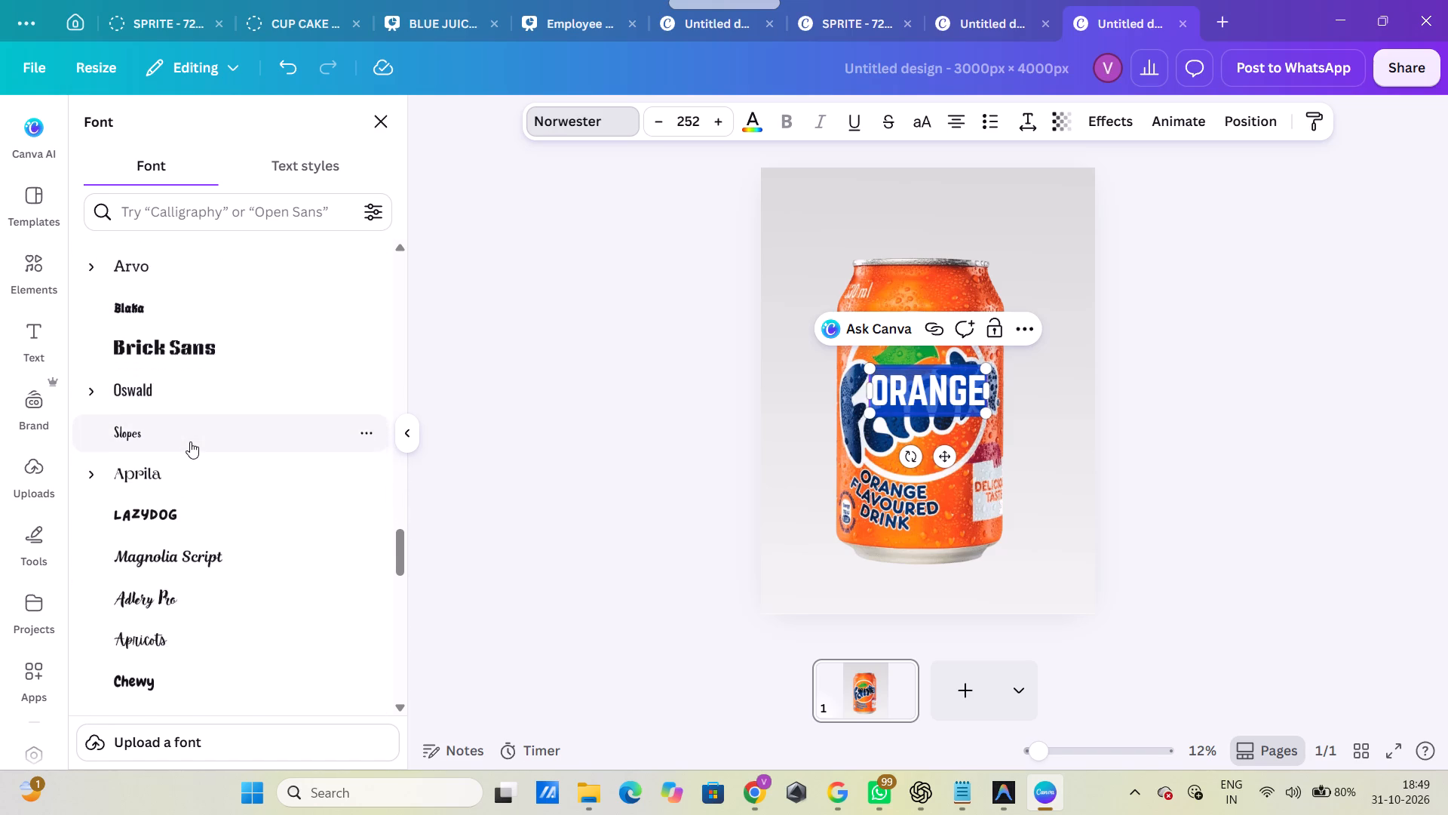
scroll(190, 441, "down", 6)
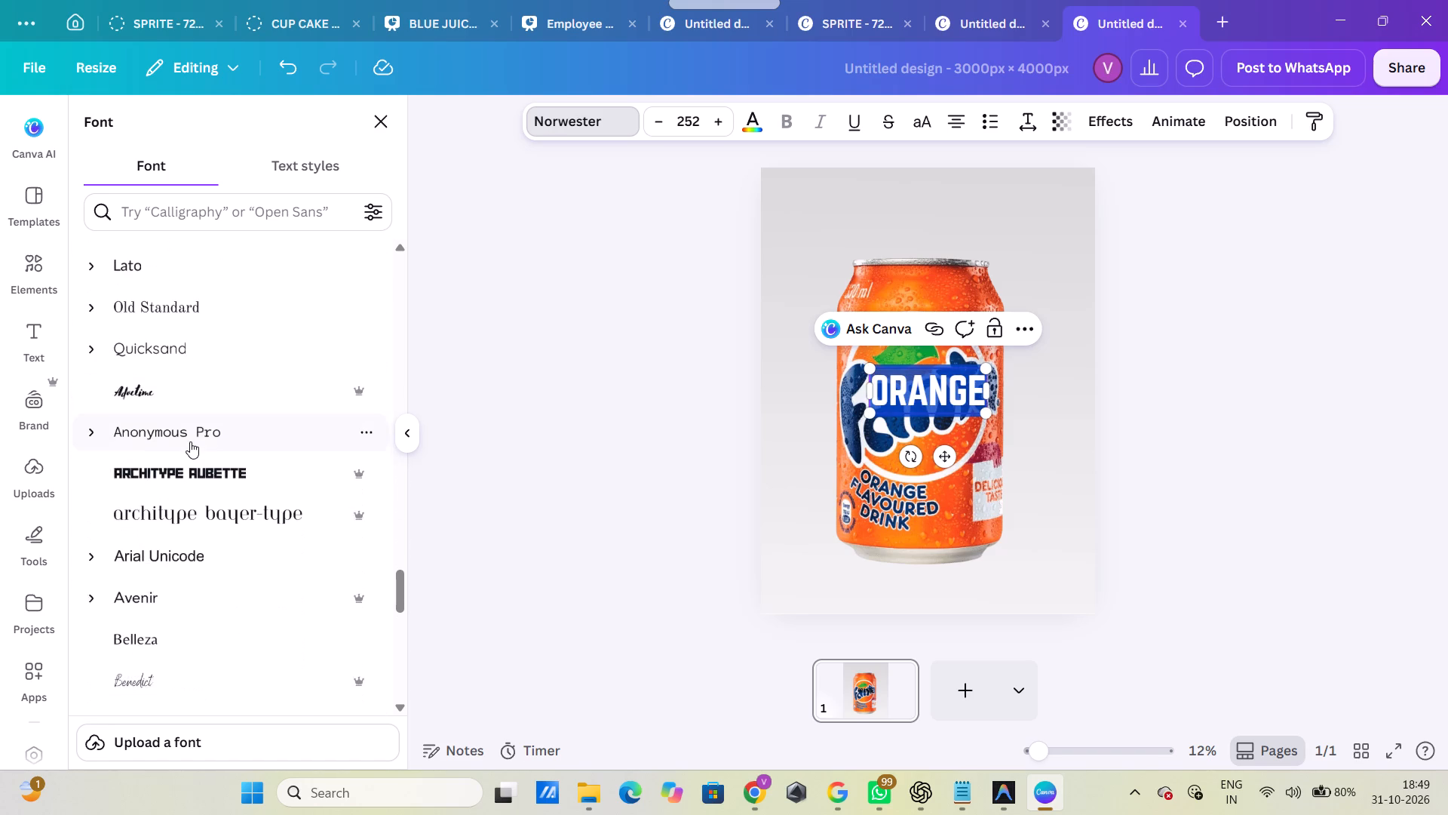
scroll(190, 441, "down", 8)
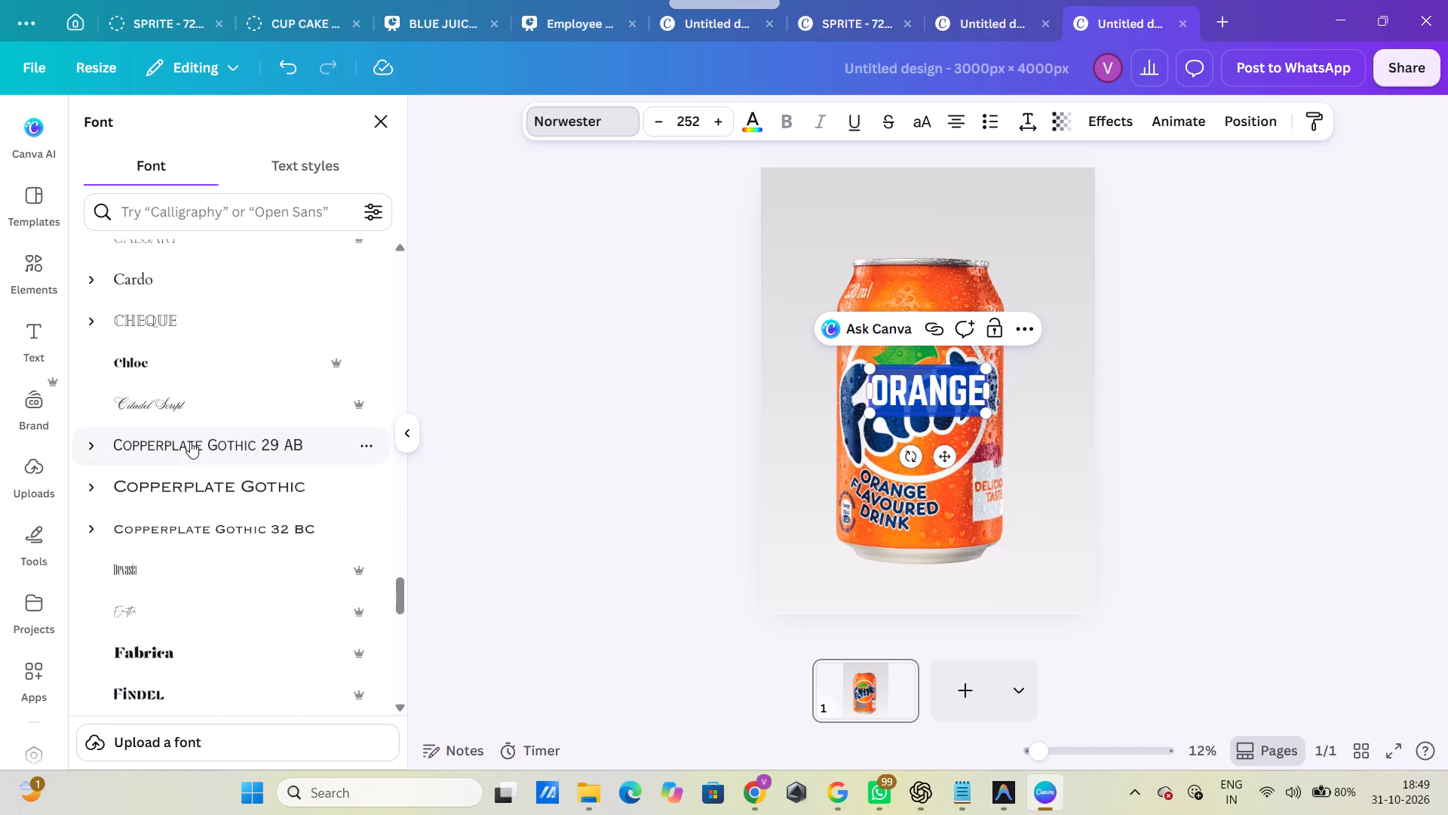
scroll(190, 441, "down", 5)
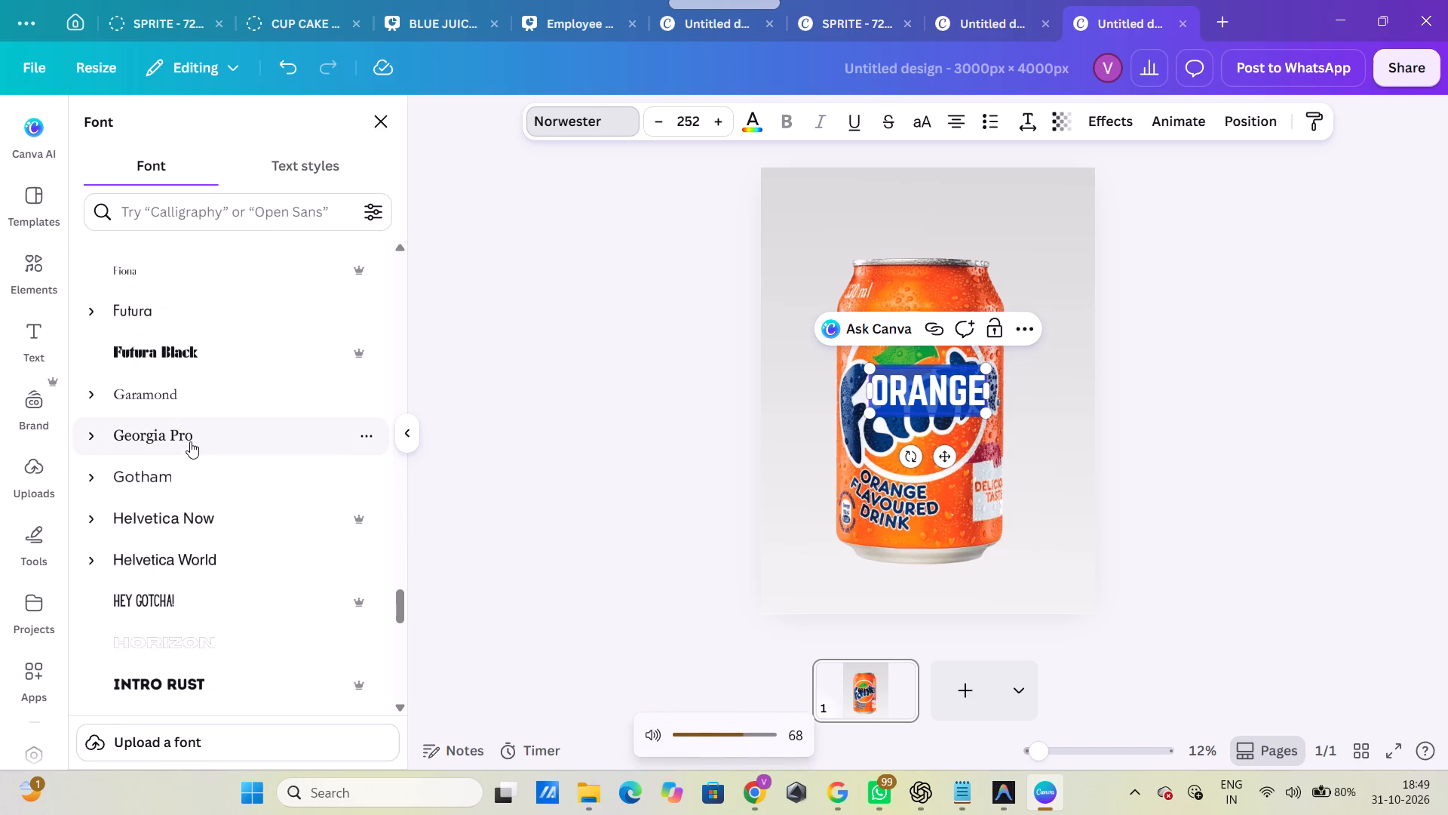
scroll(168, 506, "down", 2)
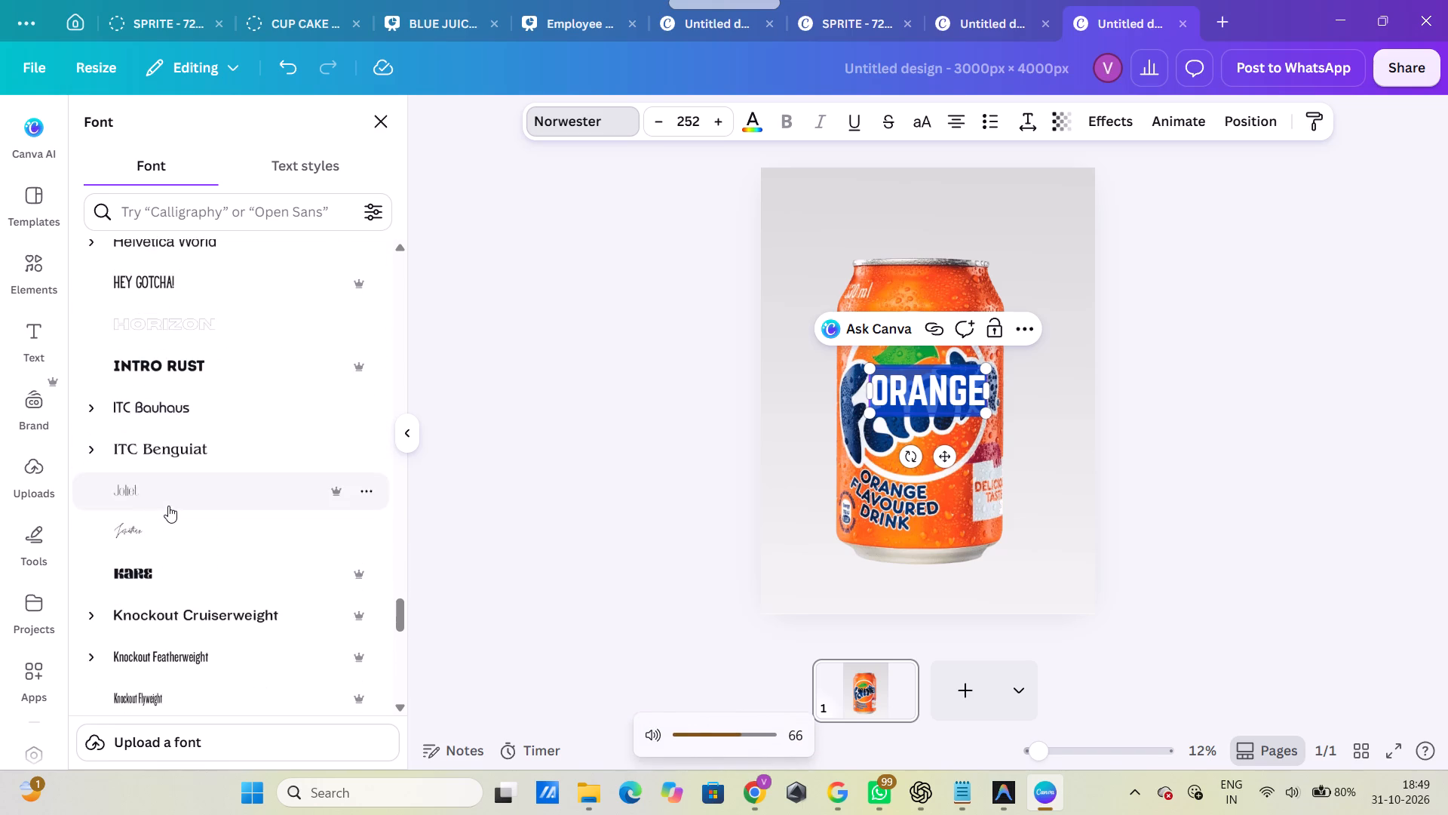
scroll(168, 506, "down", 9)
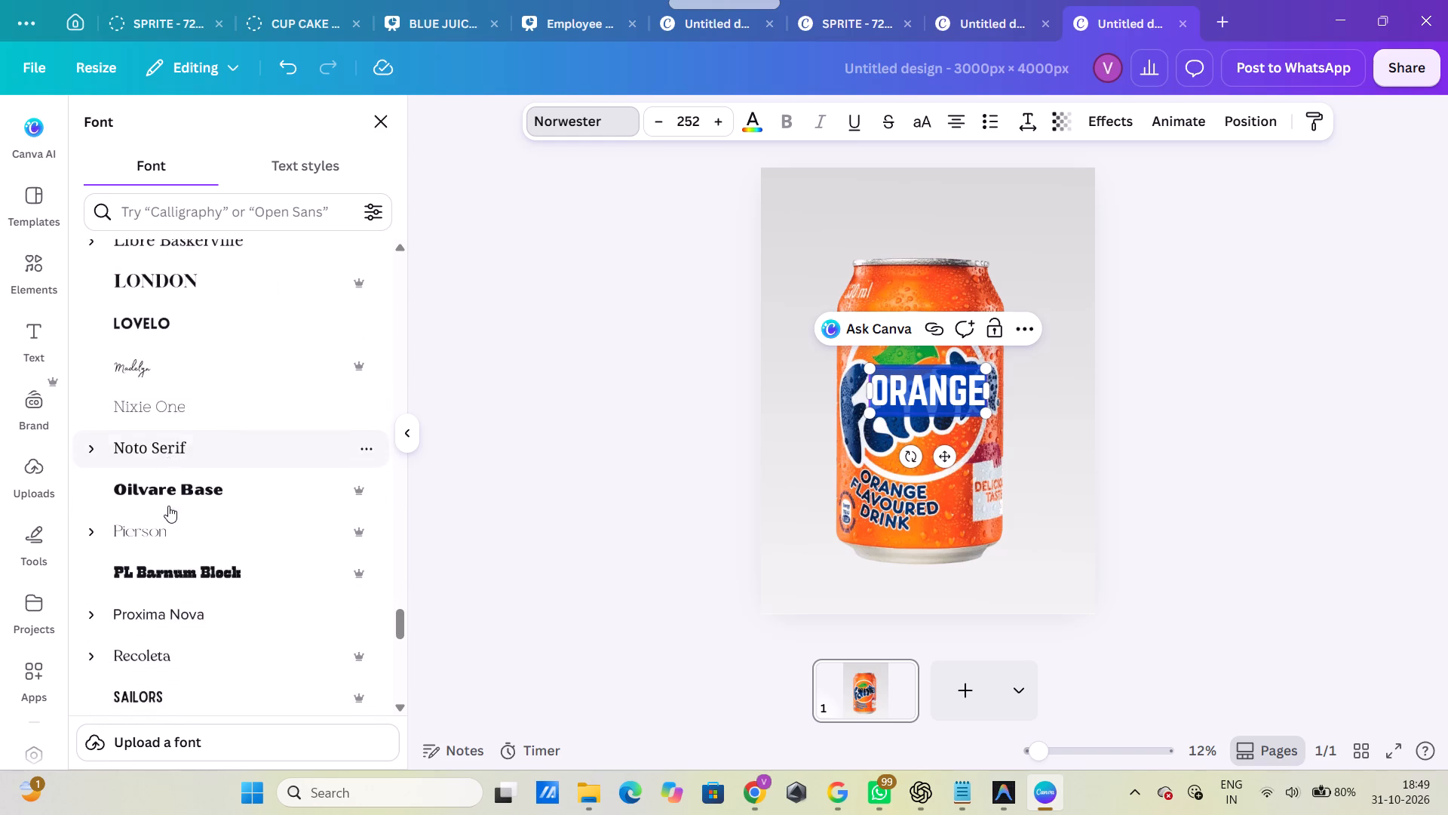
scroll(168, 506, "down", 9)
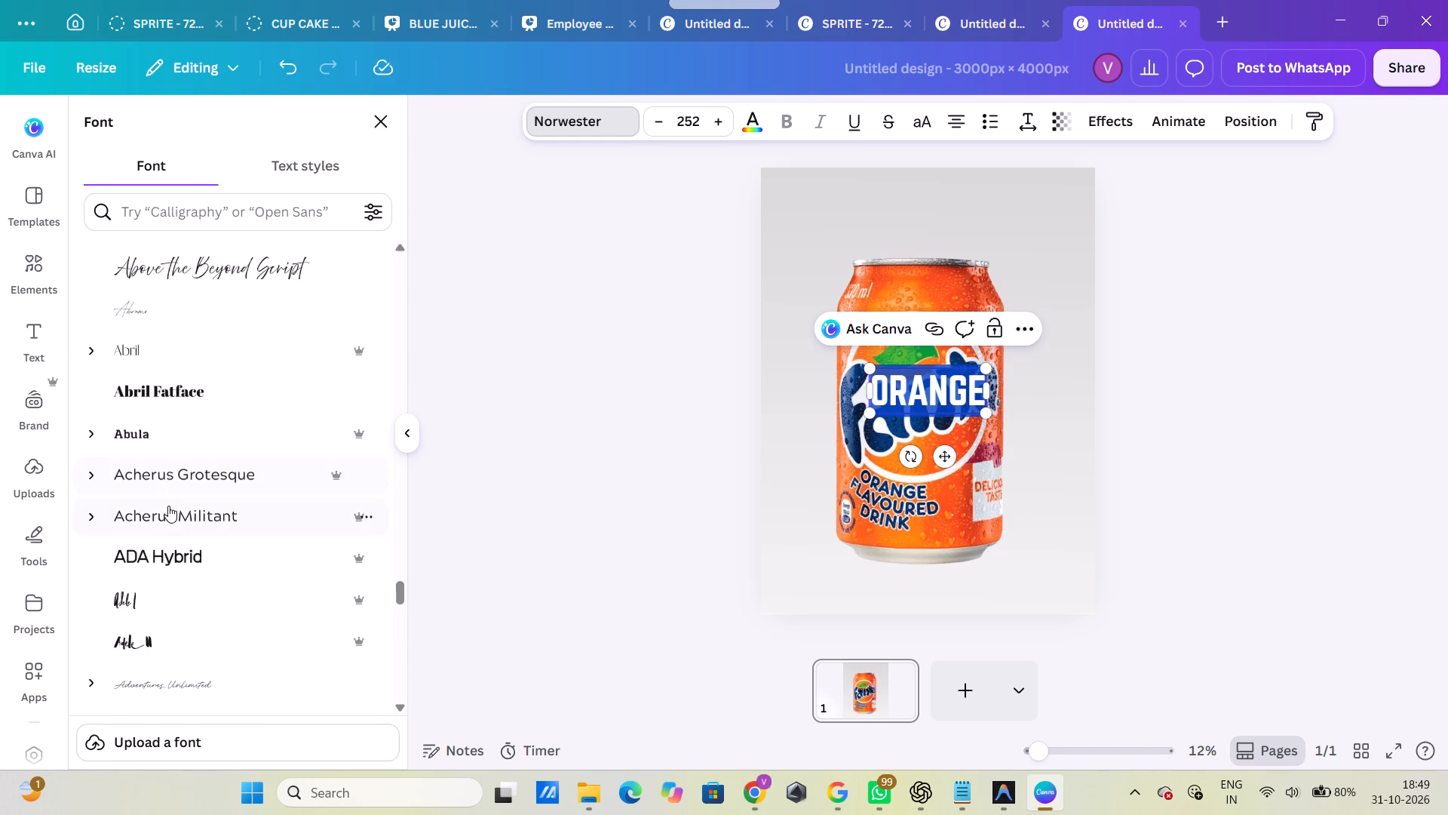
scroll(168, 506, "down", 9)
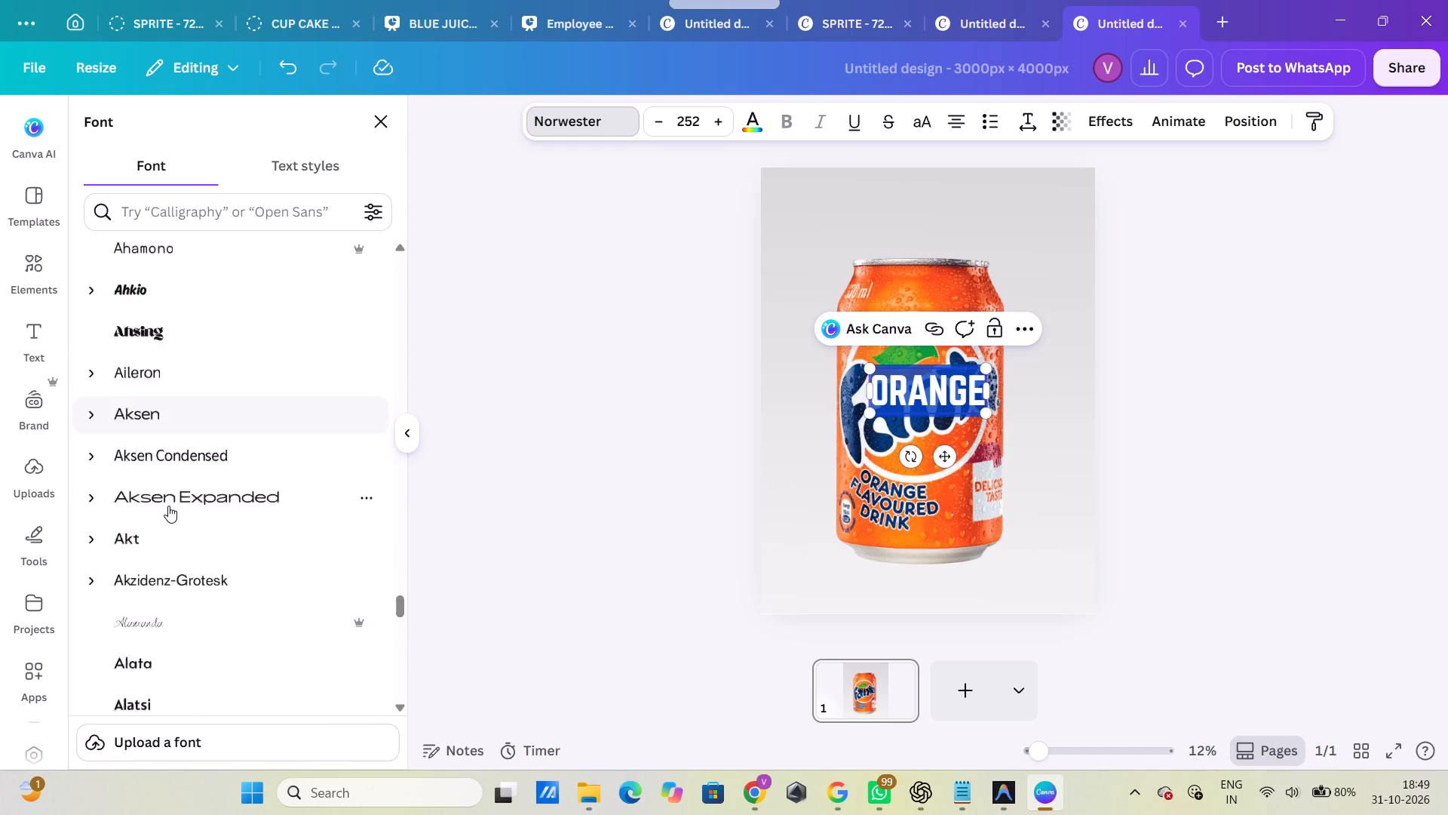
scroll(168, 506, "down", 8)
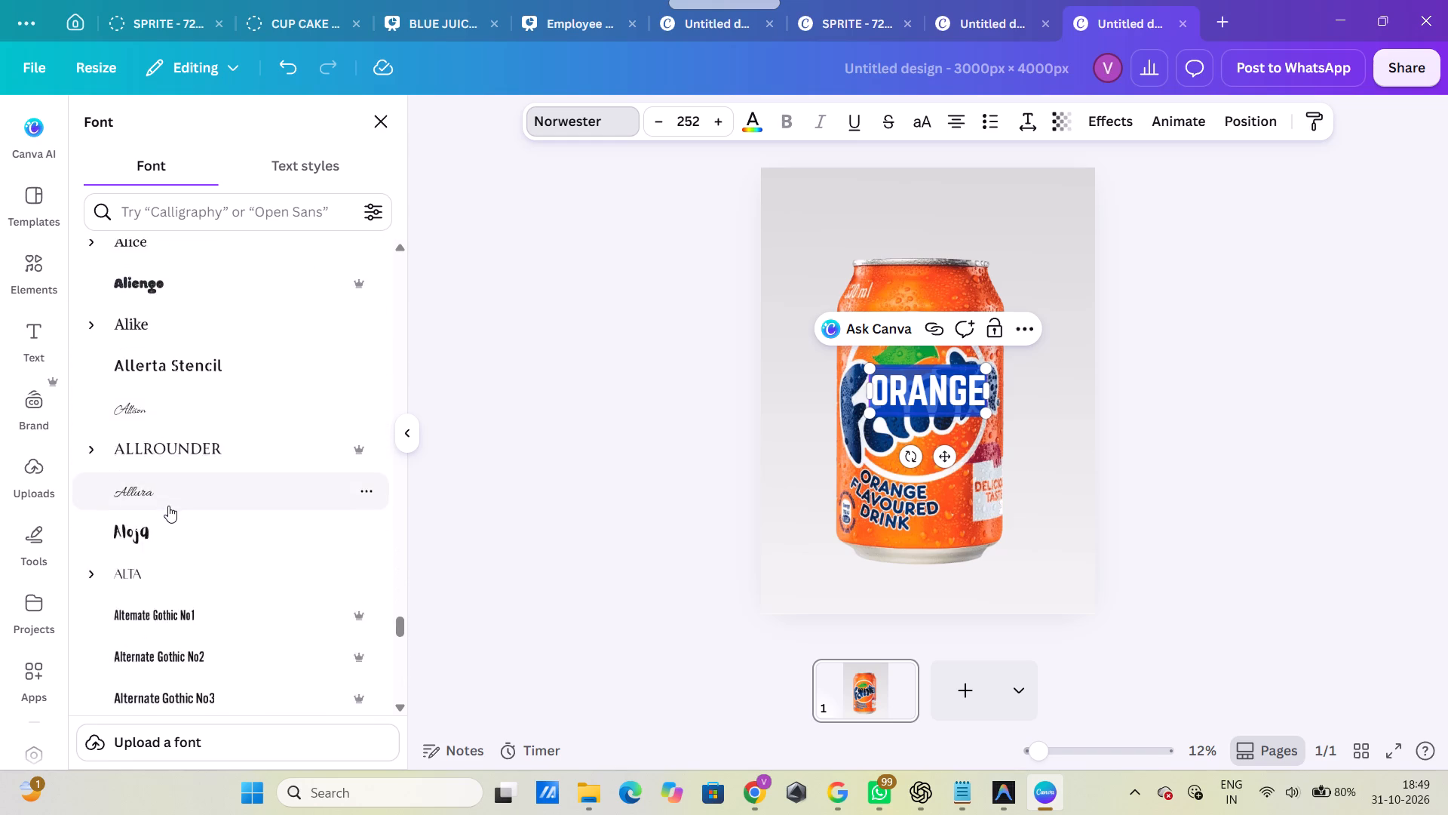
scroll(168, 506, "down", 8)
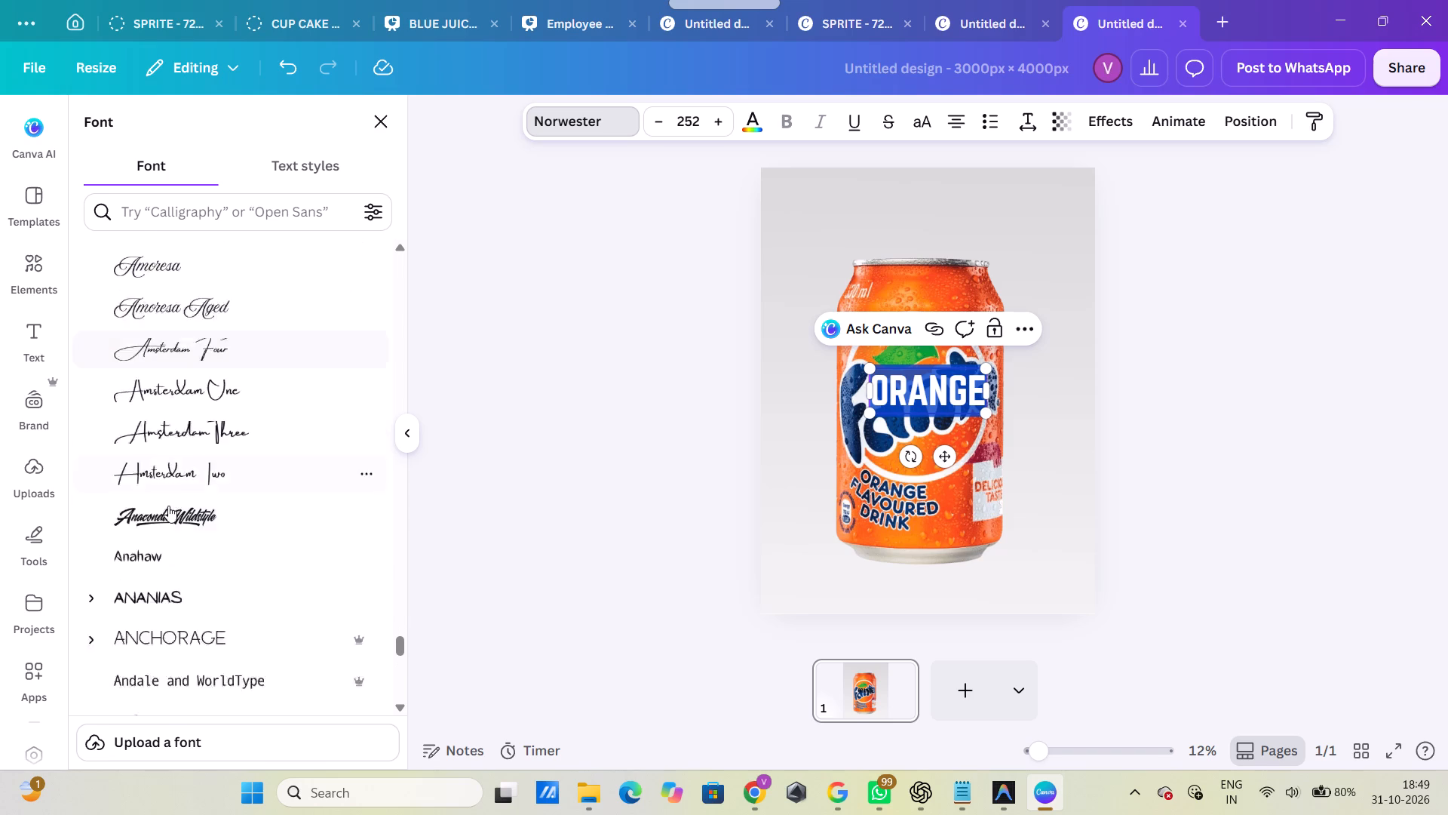
scroll(168, 506, "down", 9)
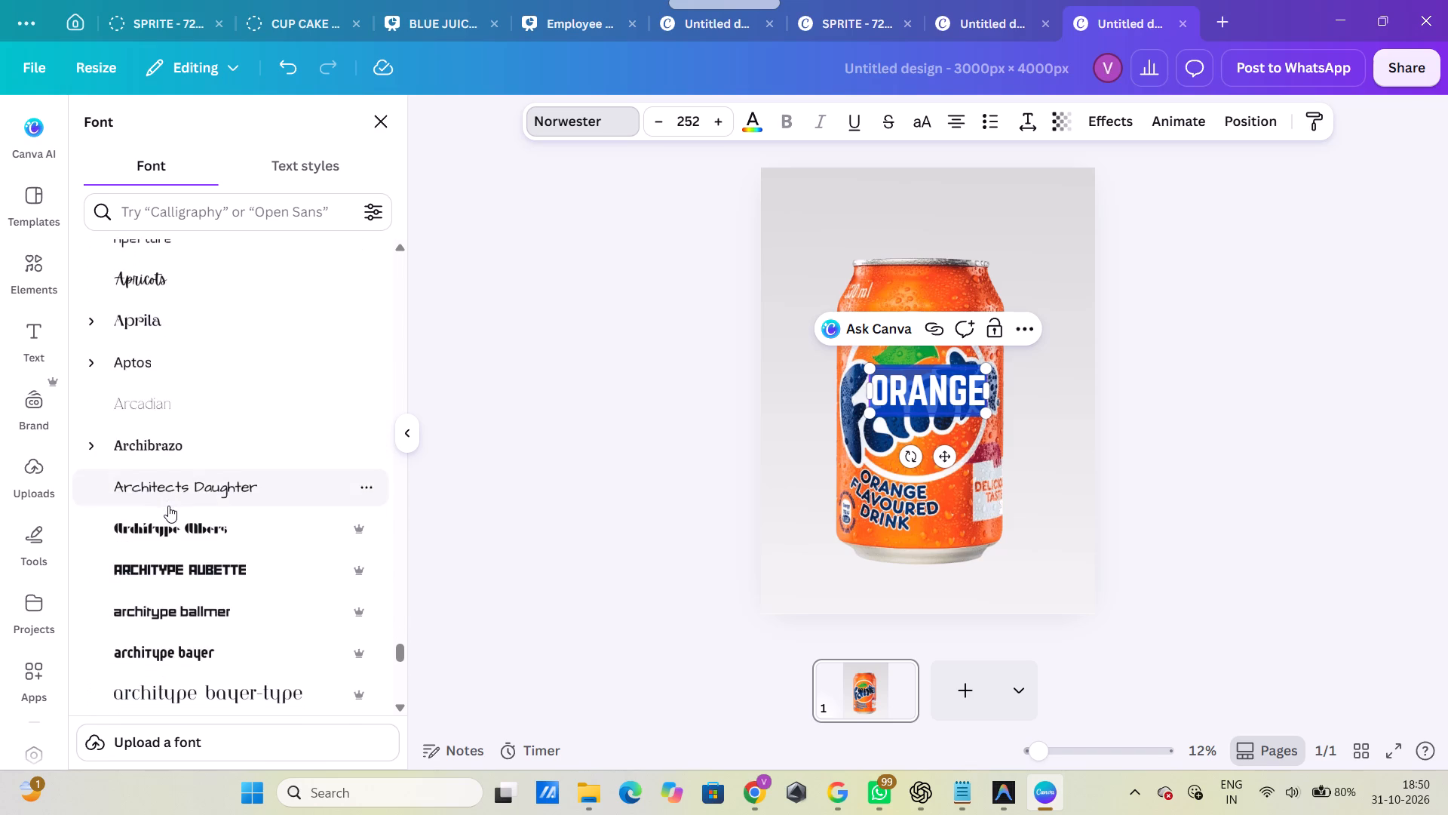
scroll(168, 506, "down", 8)
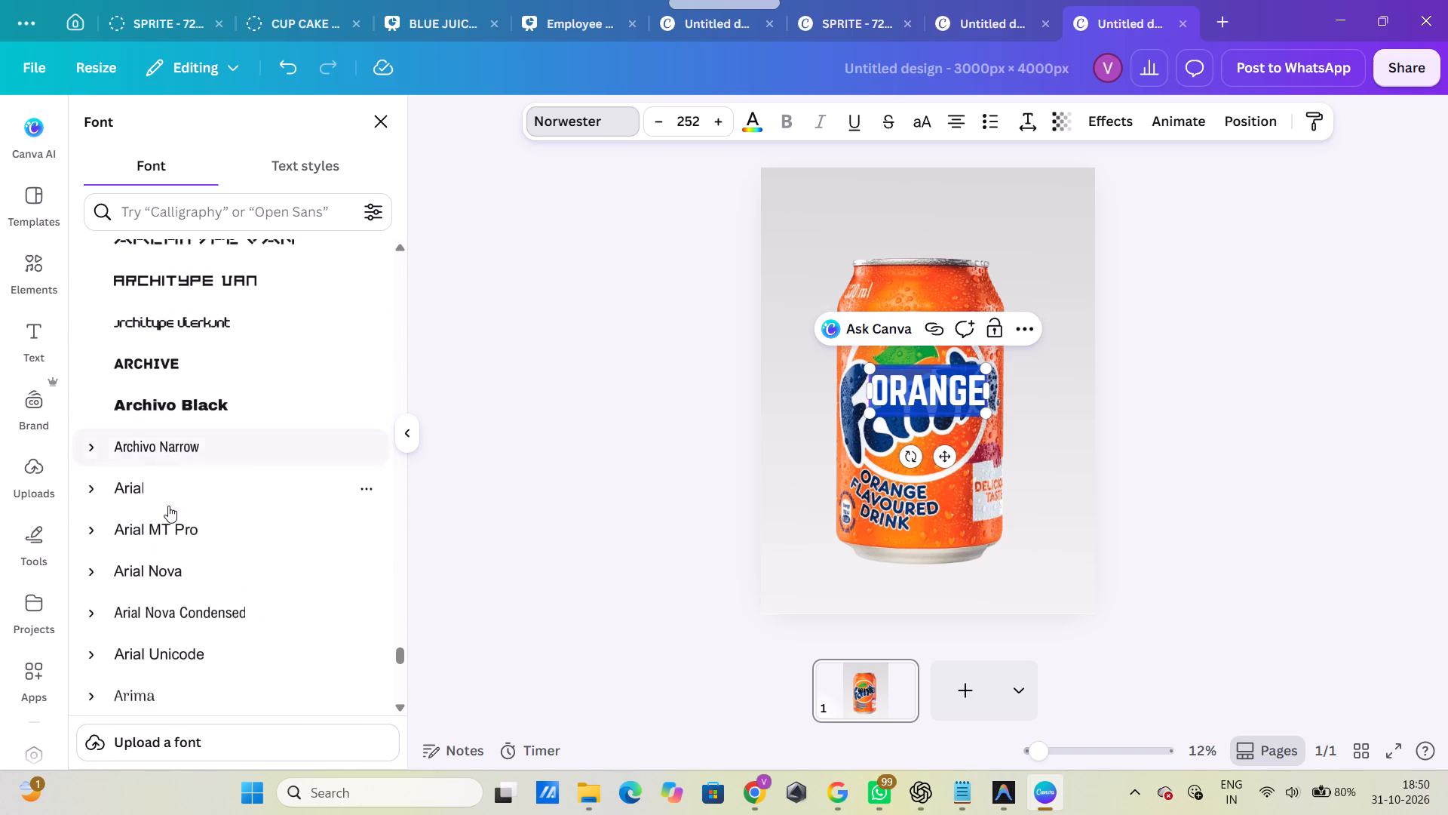
scroll(168, 506, "down", 7)
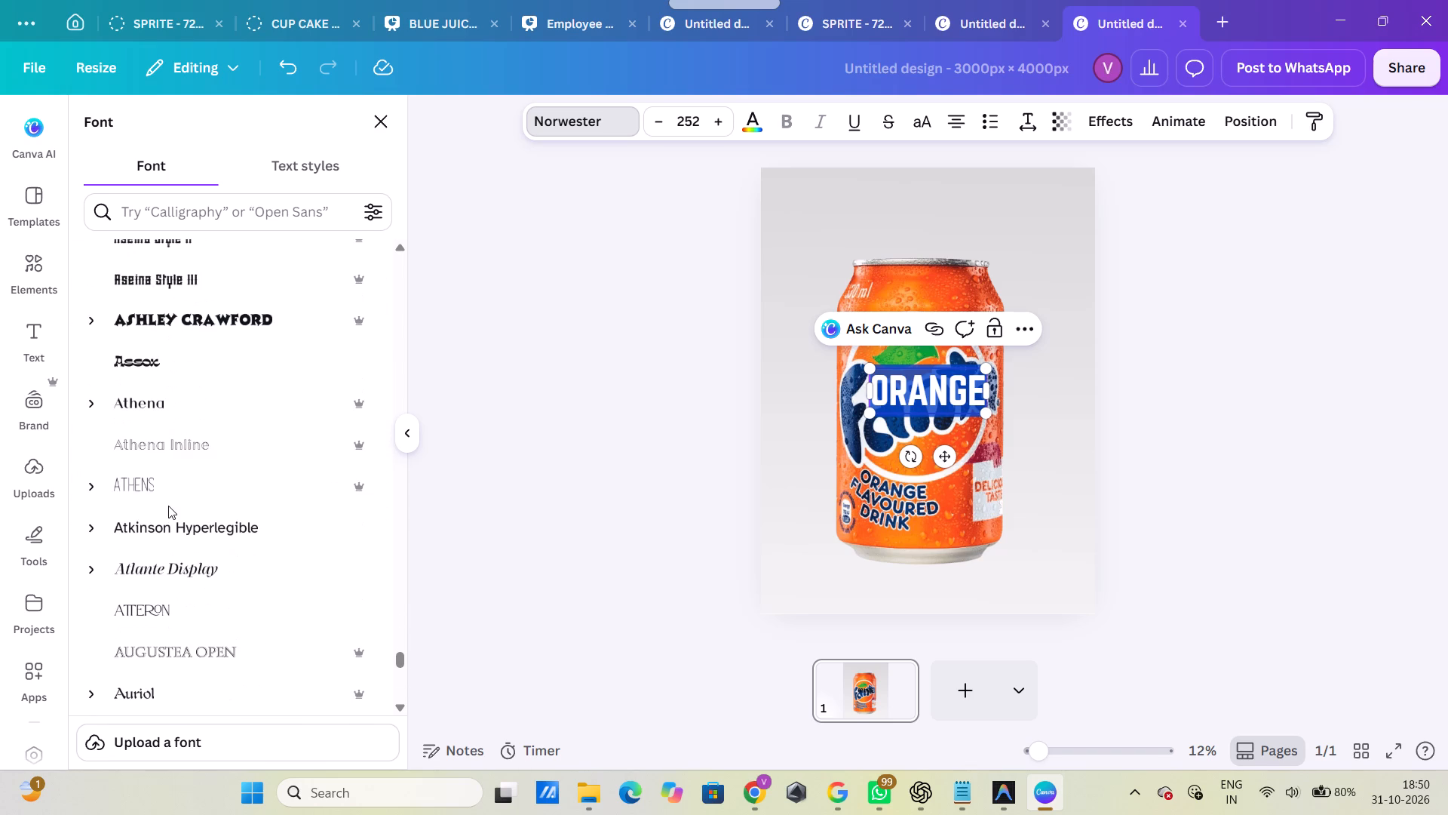
scroll(168, 506, "down", 8)
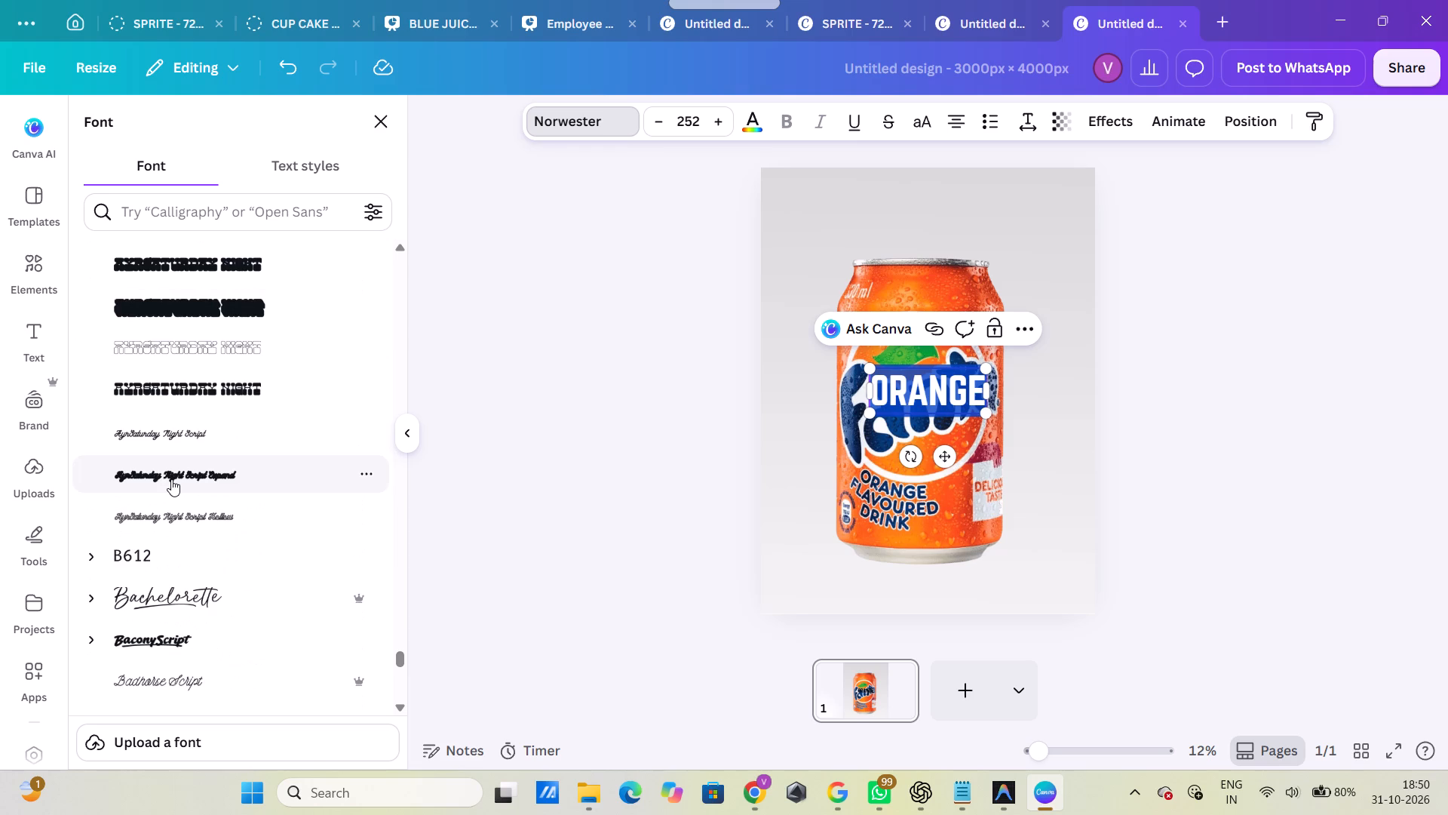
scroll(171, 479, "down", 8)
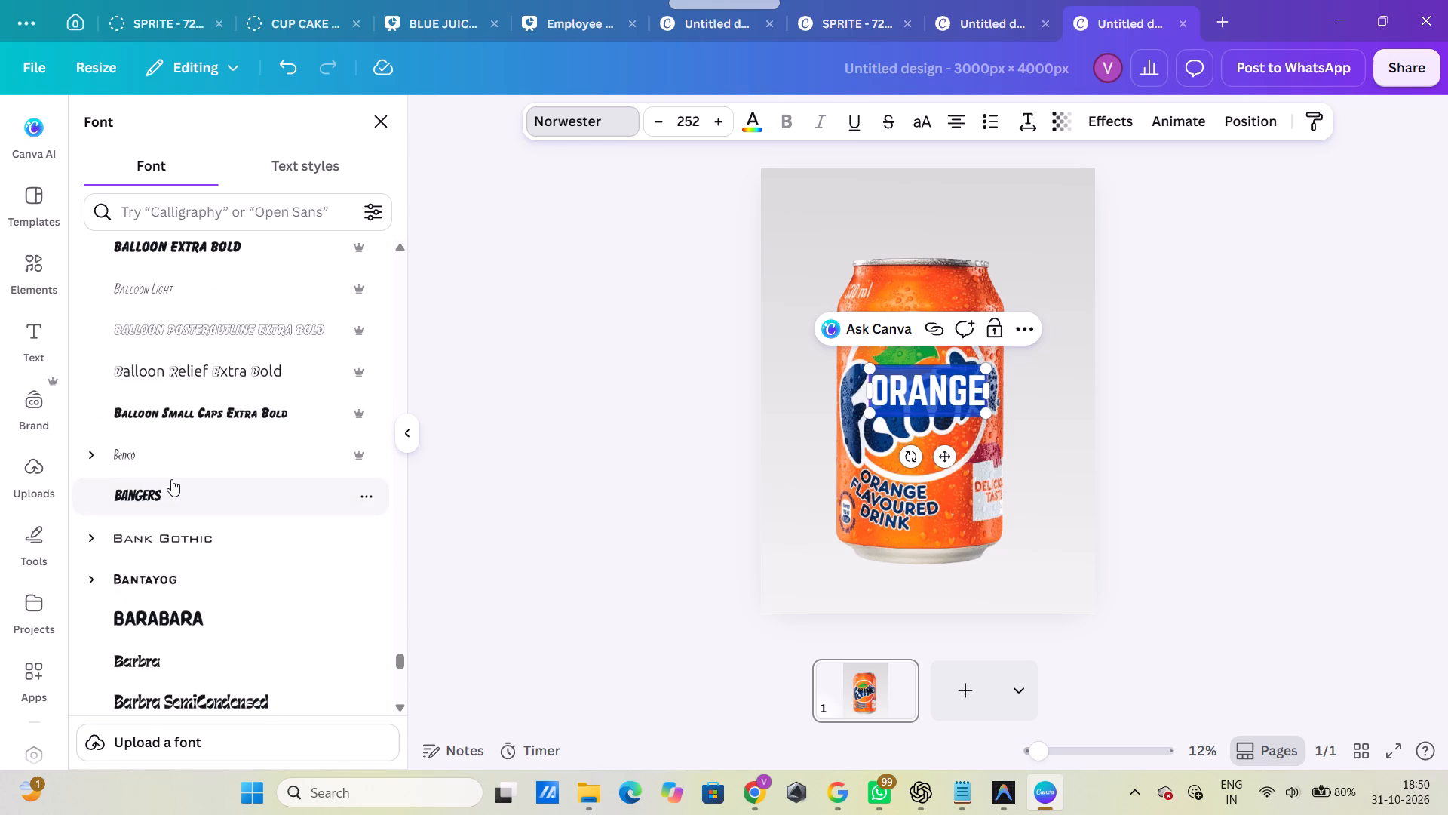
scroll(171, 479, "down", 9)
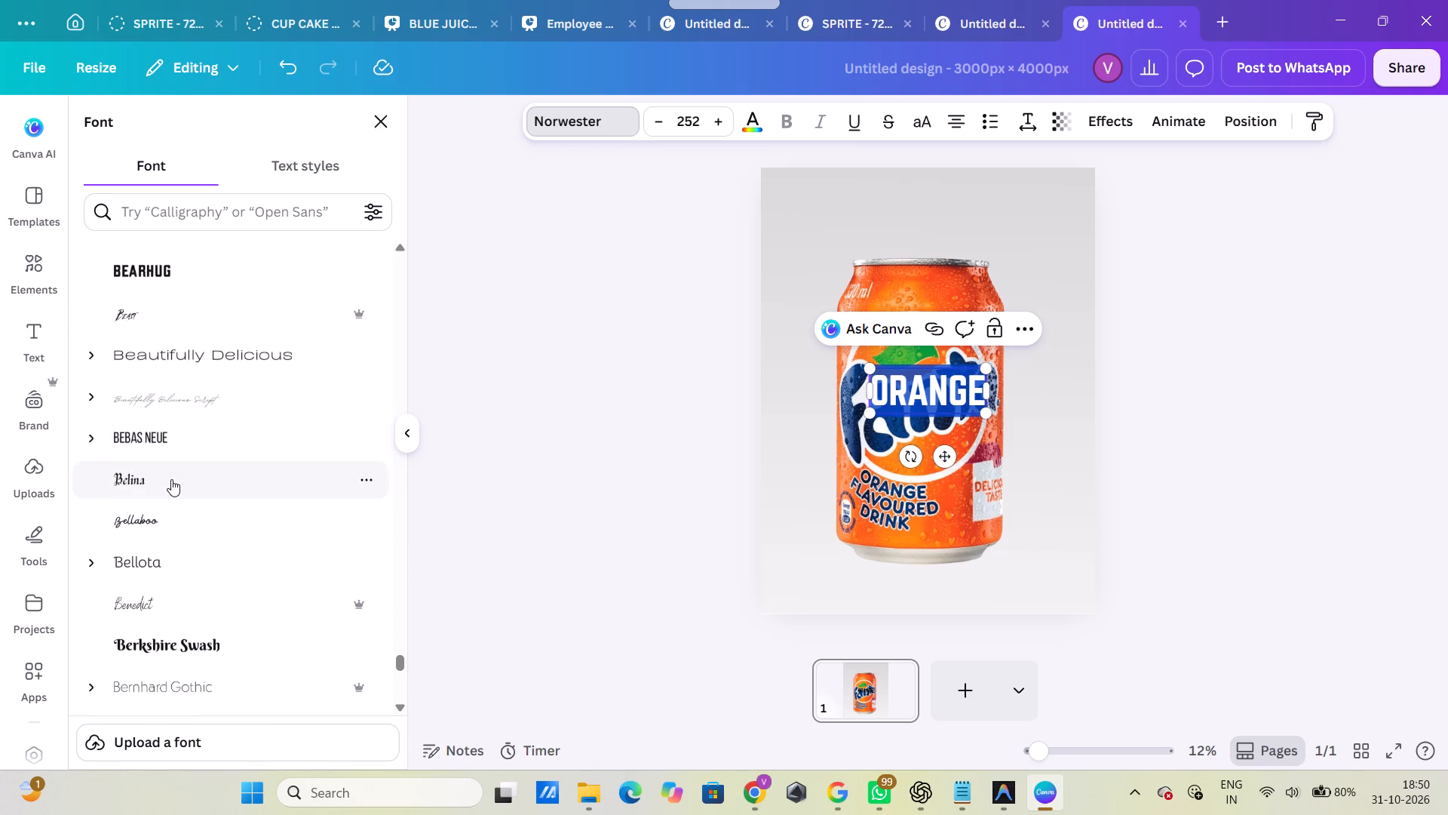
scroll(171, 479, "down", 8)
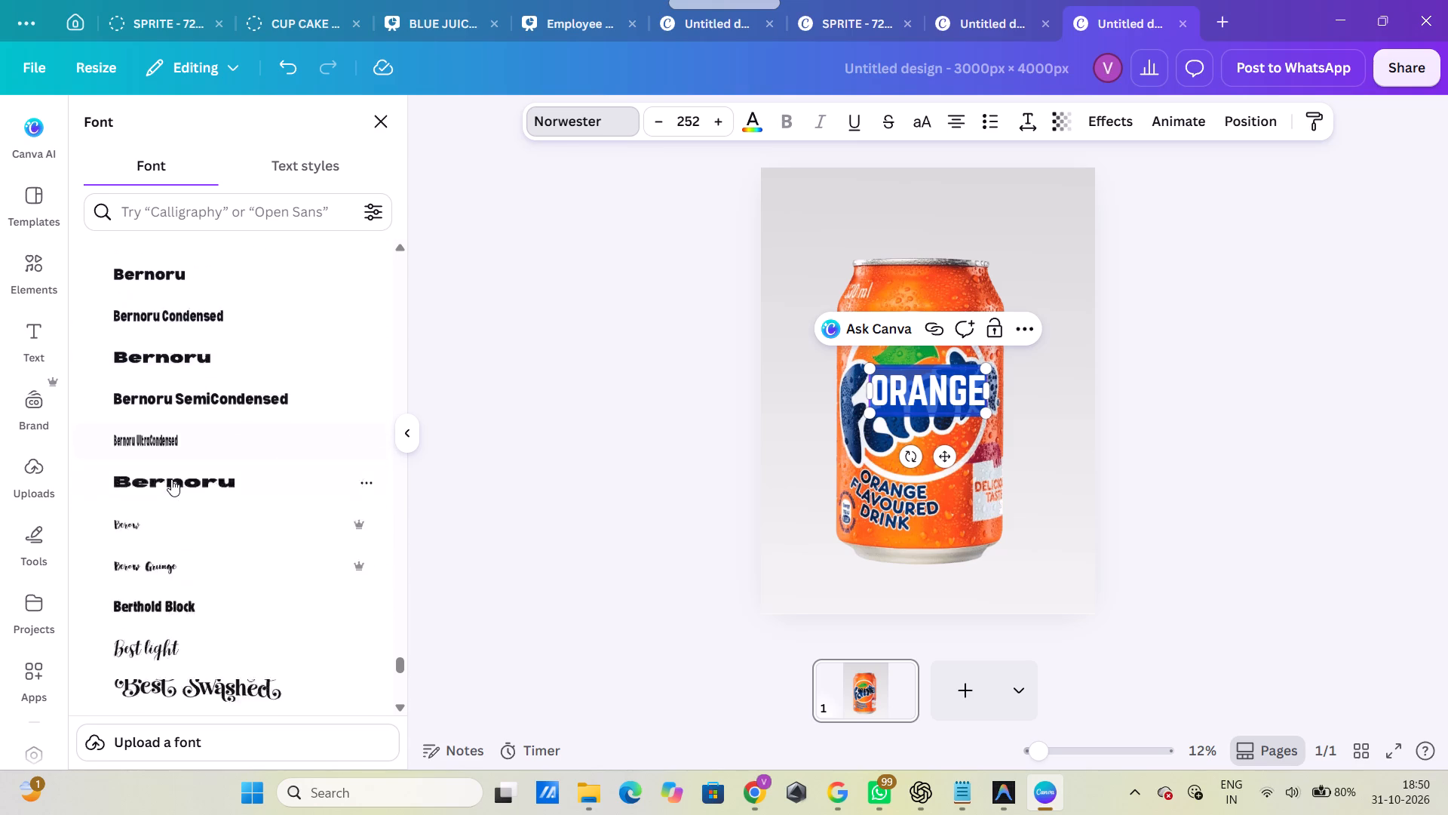
scroll(171, 479, "down", 9)
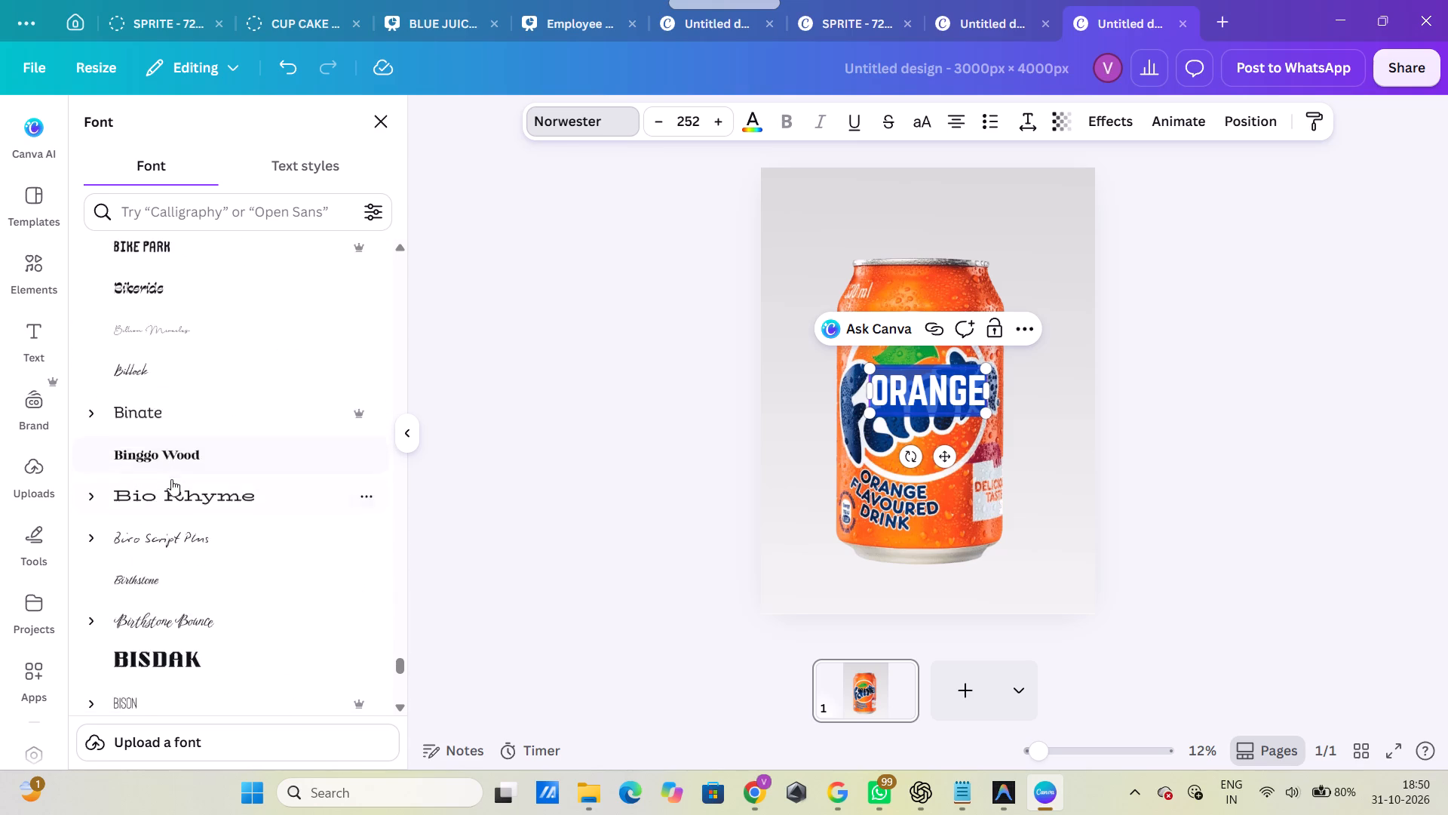
scroll(171, 479, "down", 8)
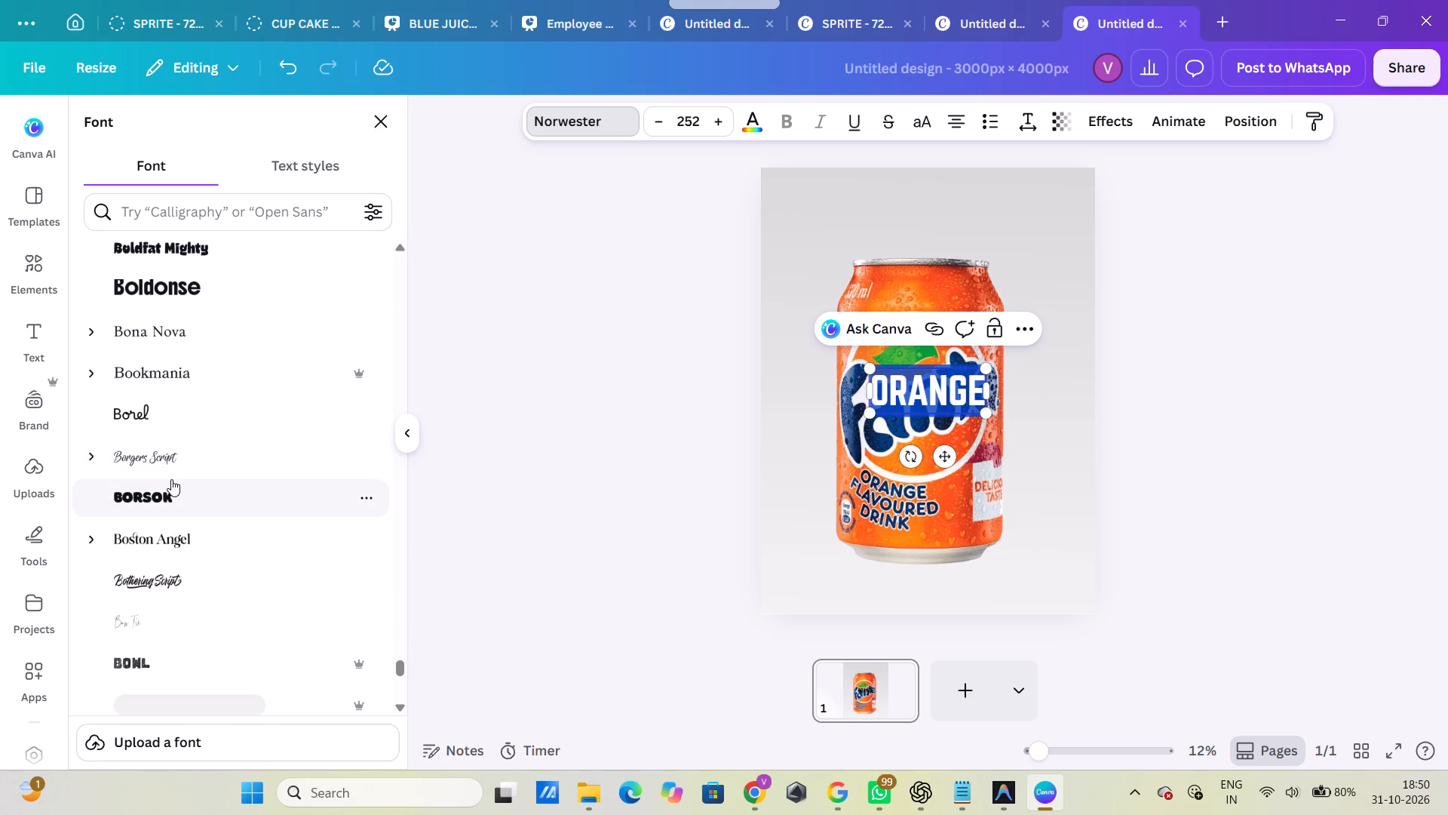
Add a second line reading "JUICE" to the ORANGE heading.
left_click(980, 395)
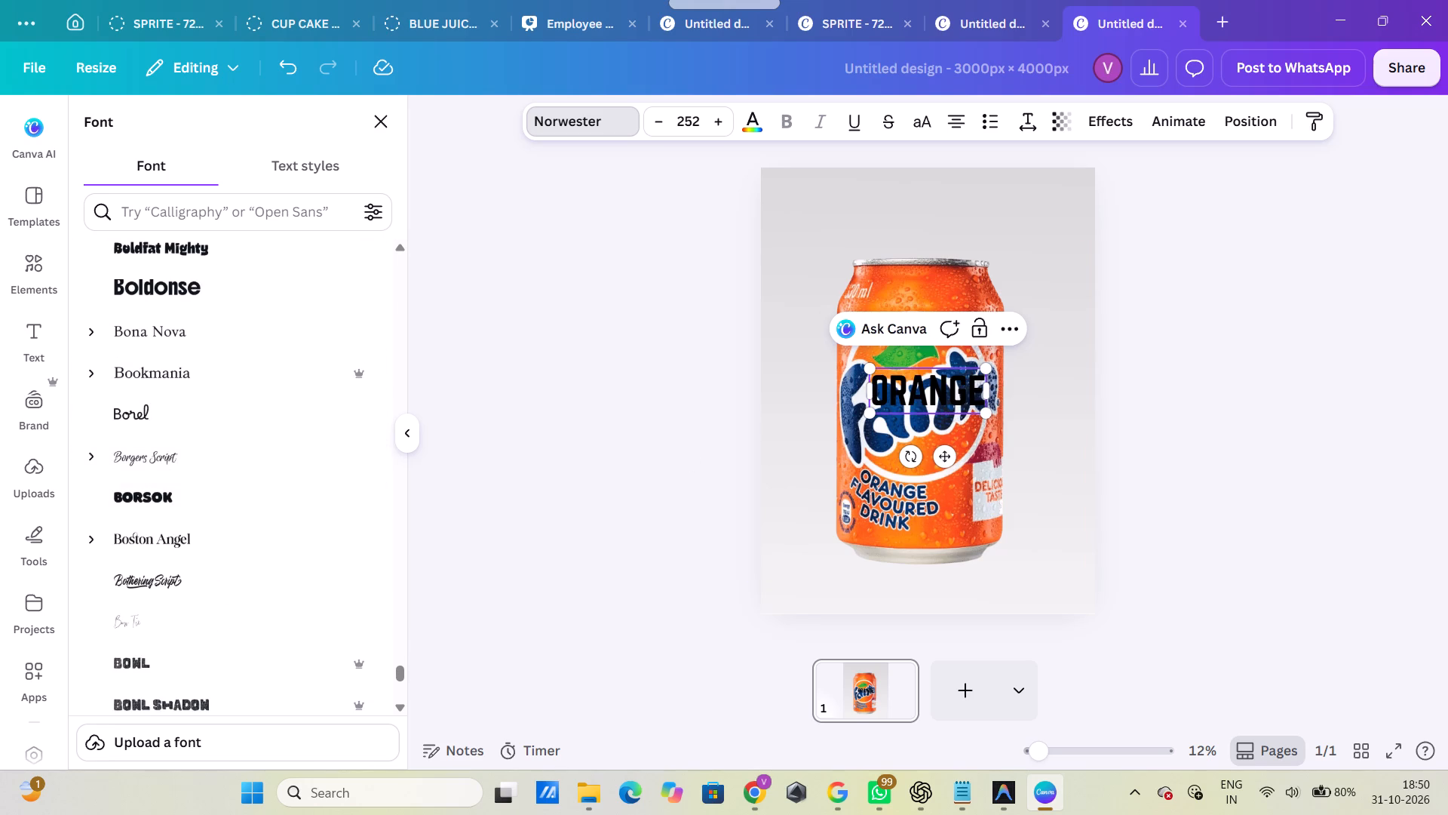
left_click(980, 395)
double_click(980, 395)
left_click(980, 395)
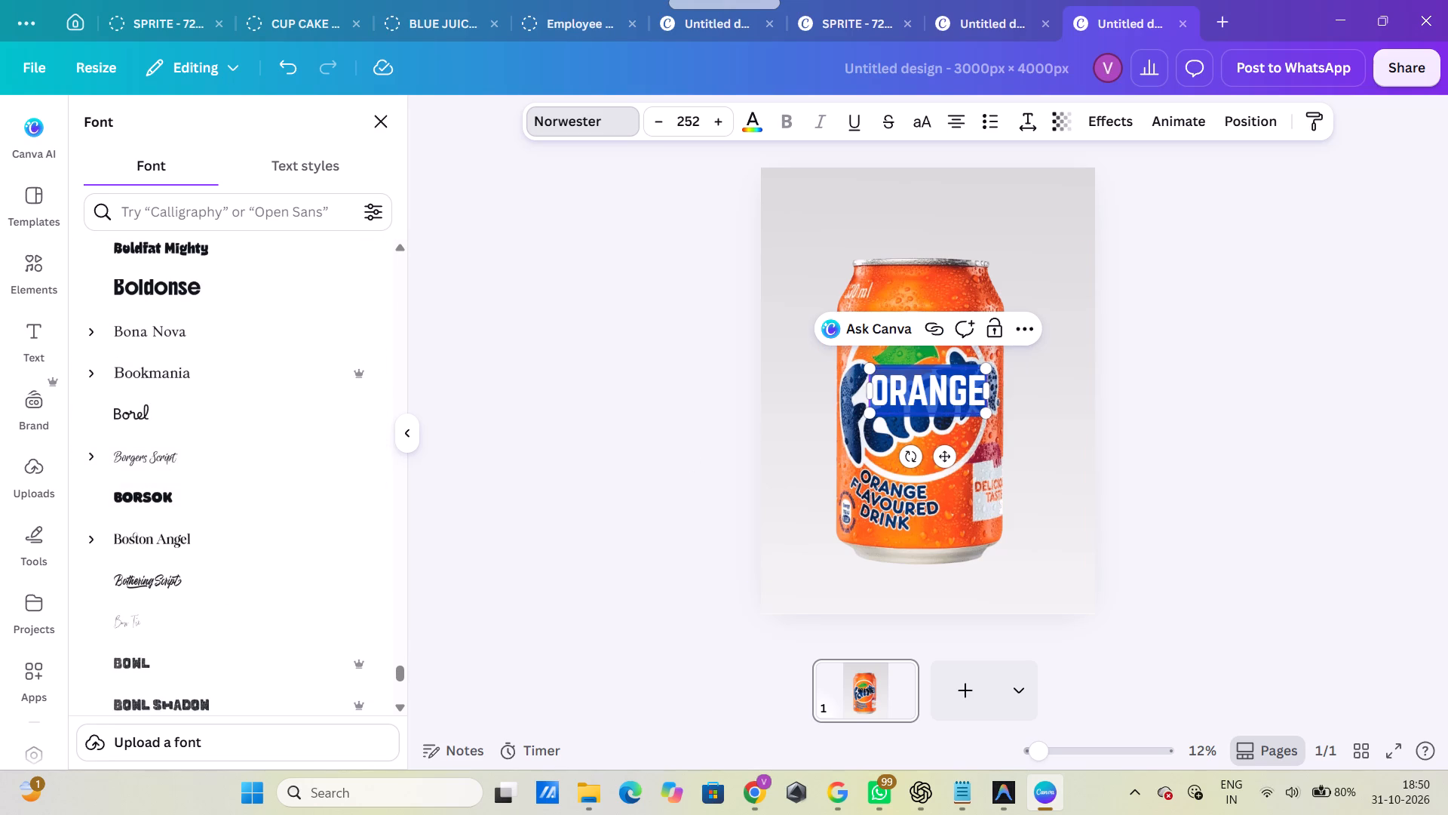
left_click(980, 395)
key("Return")
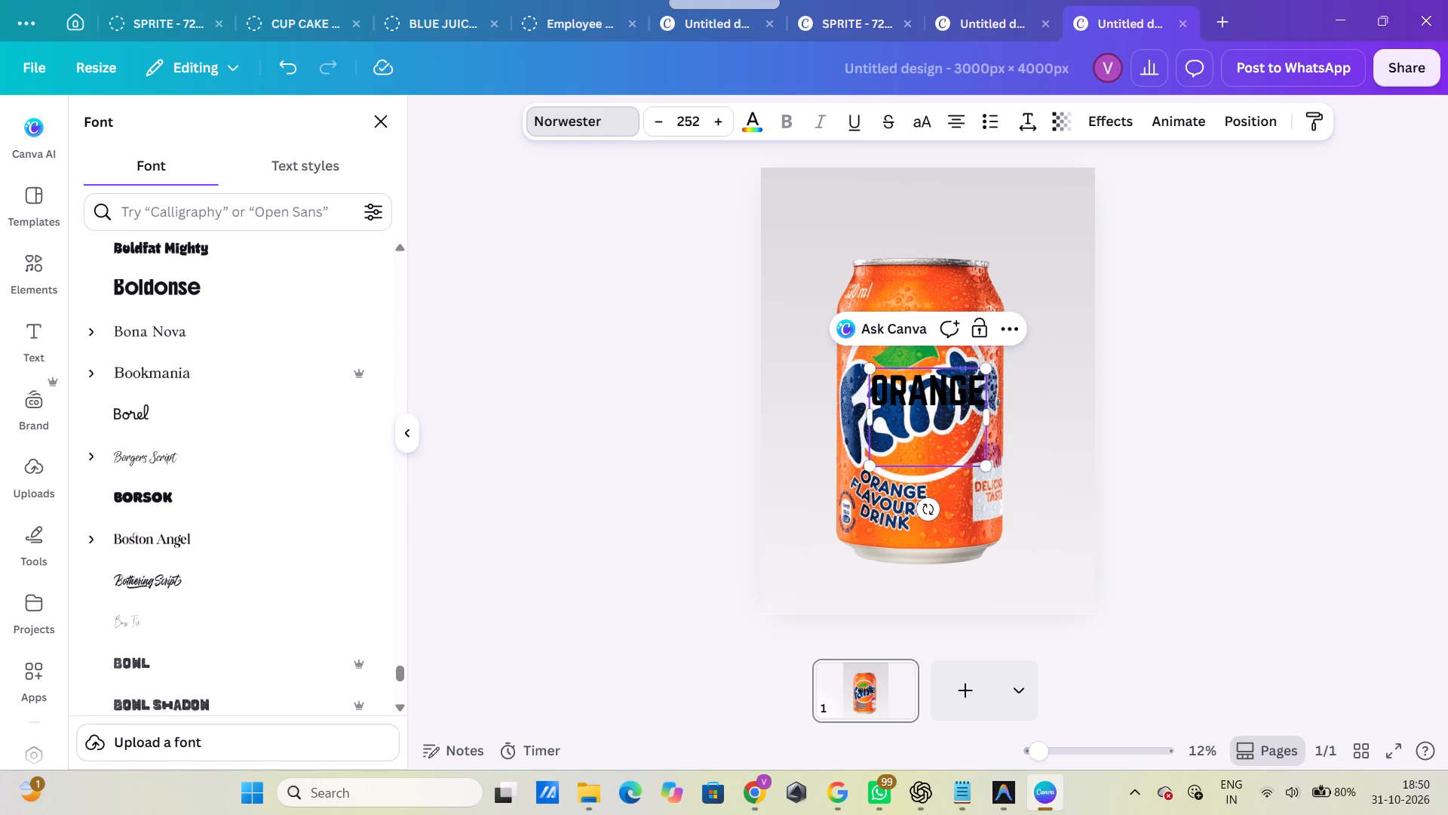
type("JUICE")
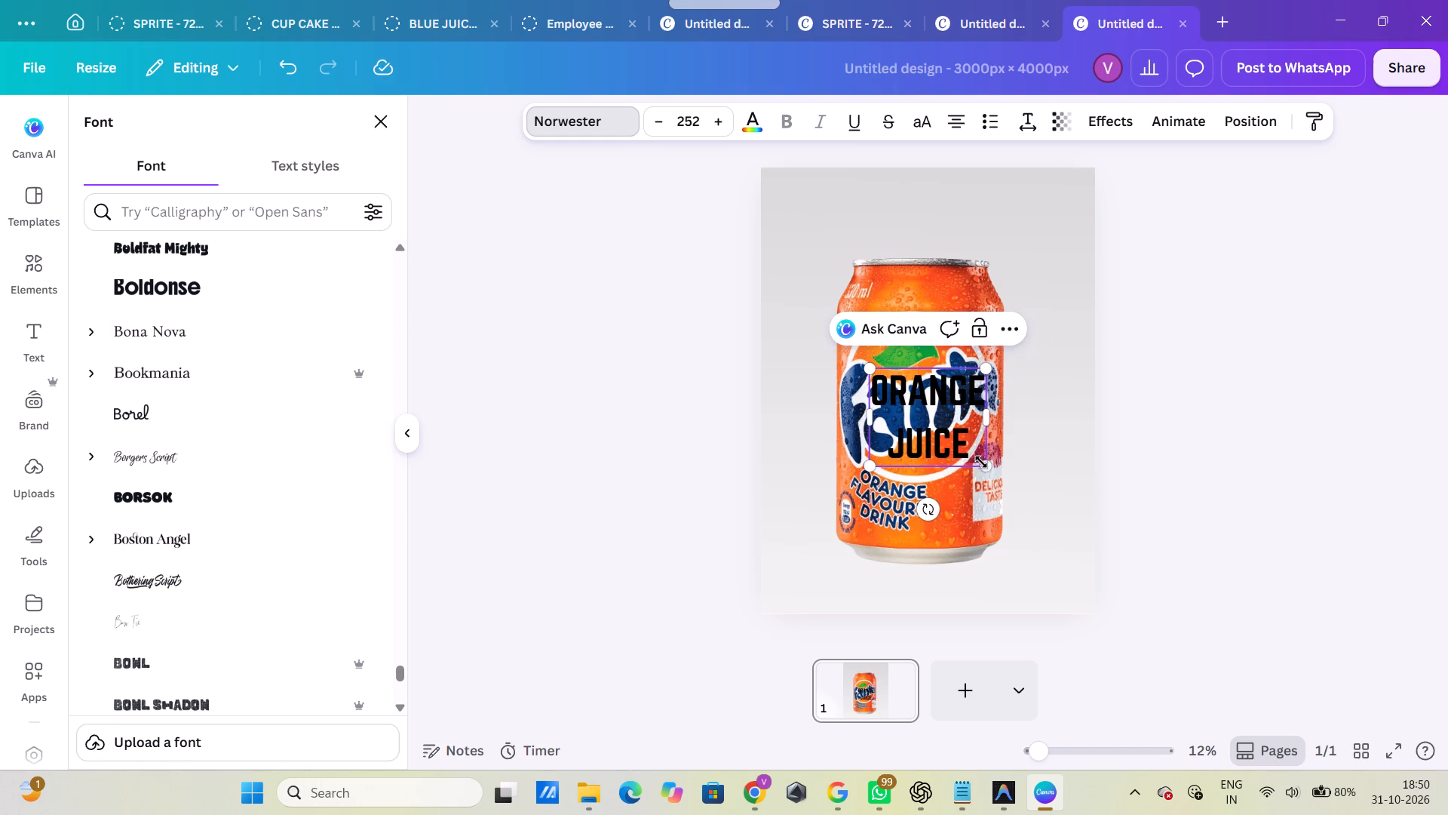
Enlarge the ORANGE JUICE heading to font size about 661 and centre it horizontally over the upper part of the can.
left_click_drag(986, 467, 1202, 593)
left_click_drag(1053, 516, 990, 474)
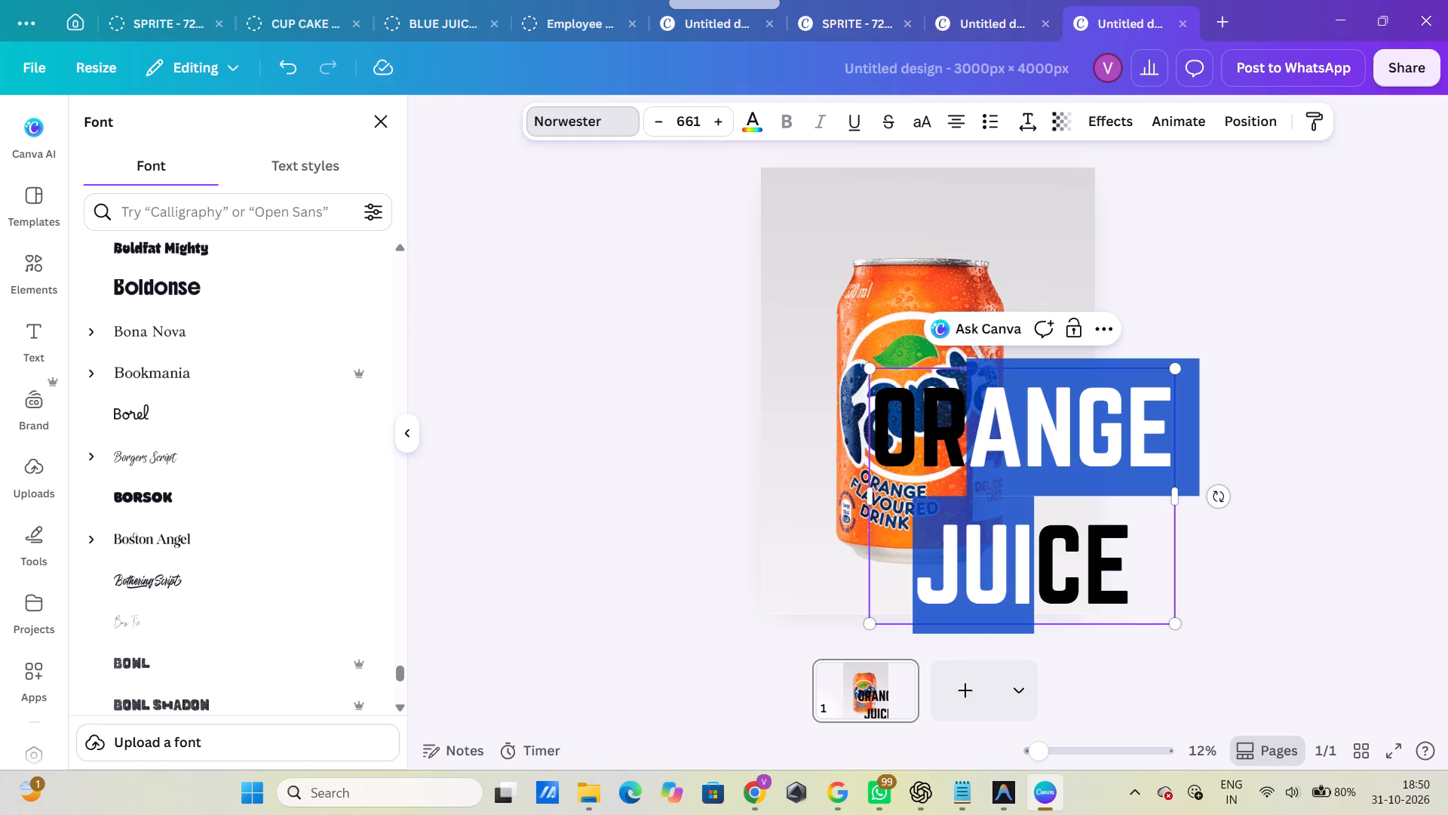
left_click_drag(990, 474, 957, 438)
left_click(1181, 531)
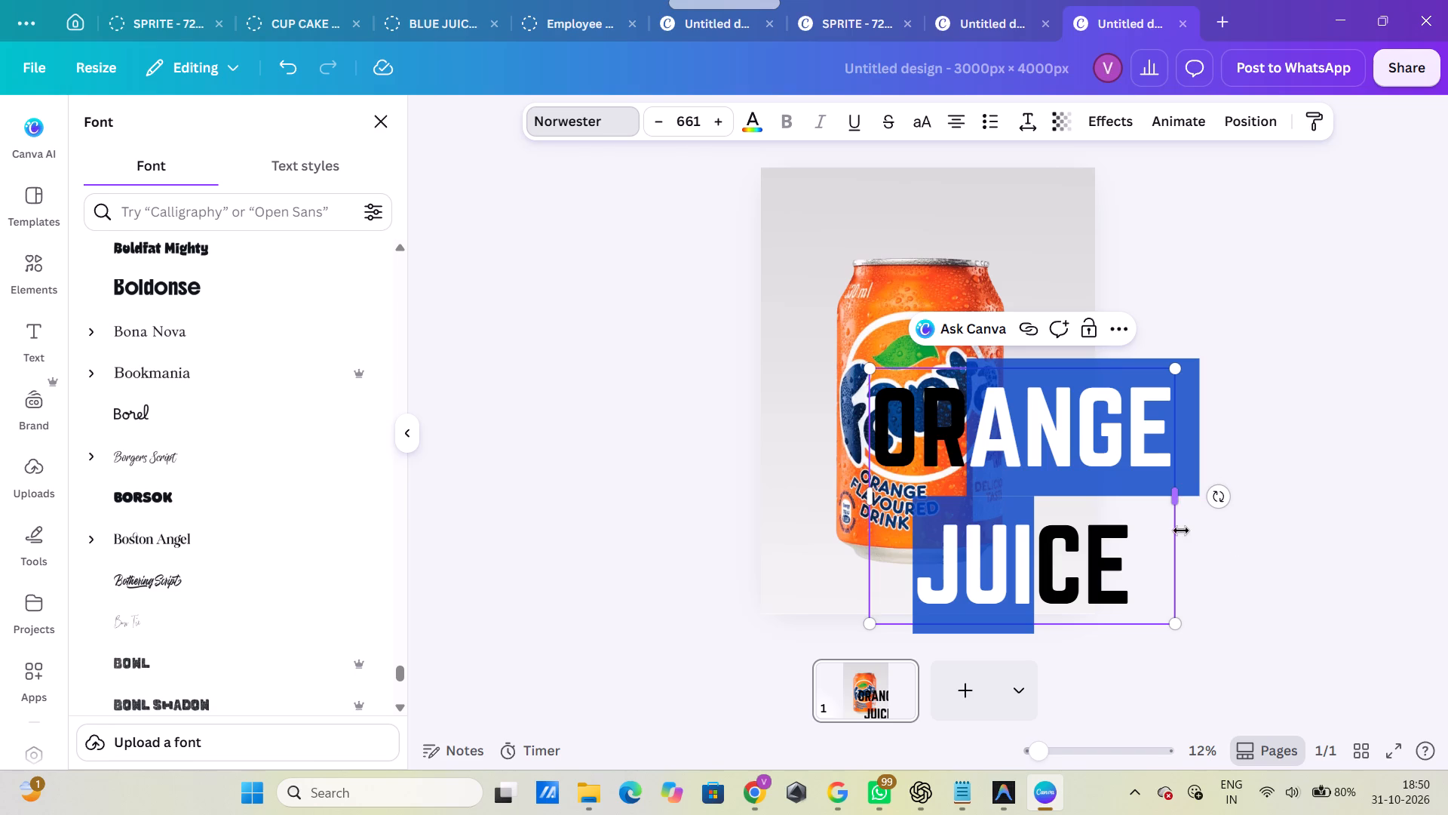
left_click(1329, 633)
left_click(1101, 530)
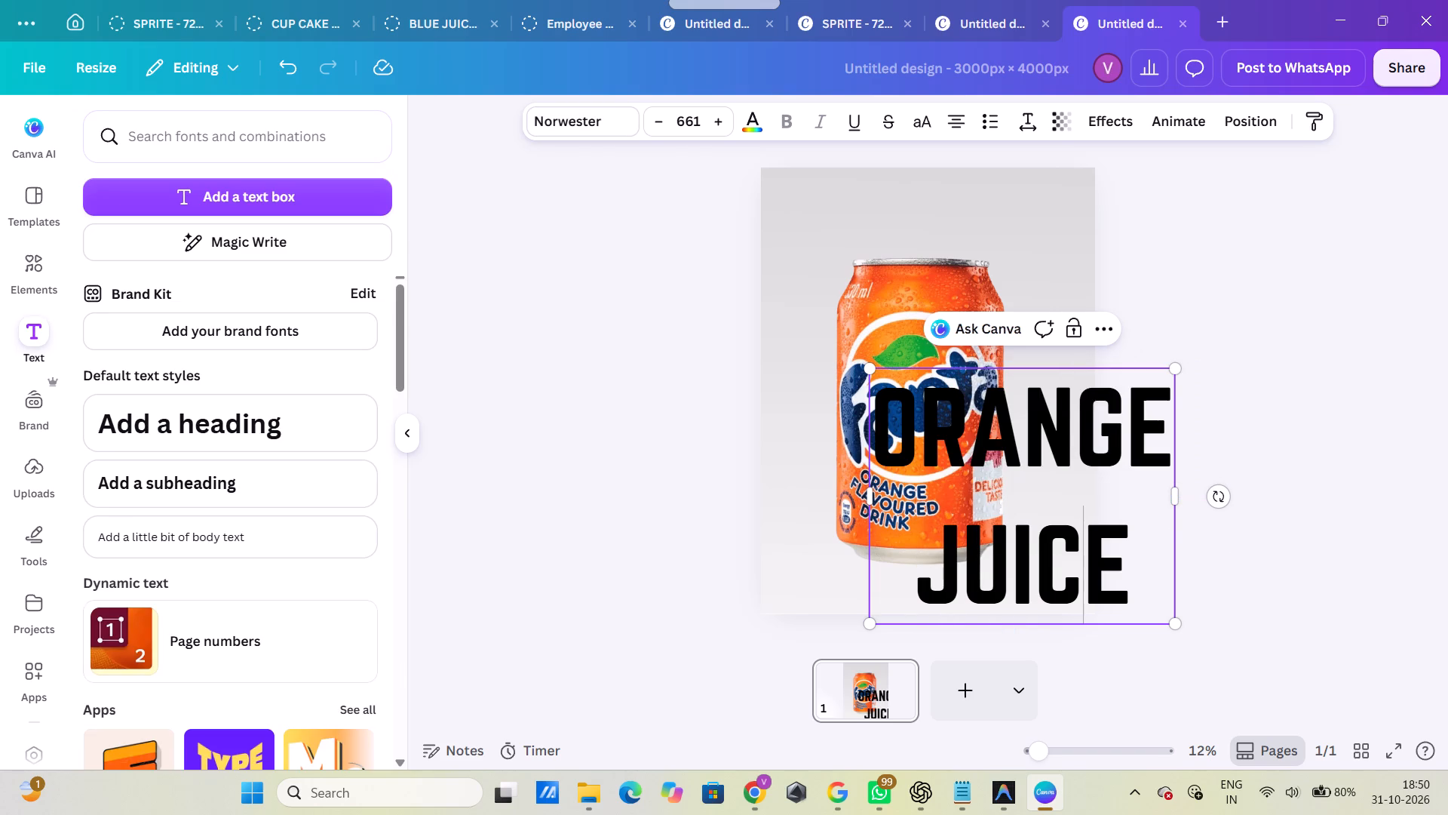
left_click_drag(1081, 498, 930, 389)
left_click(642, 575)
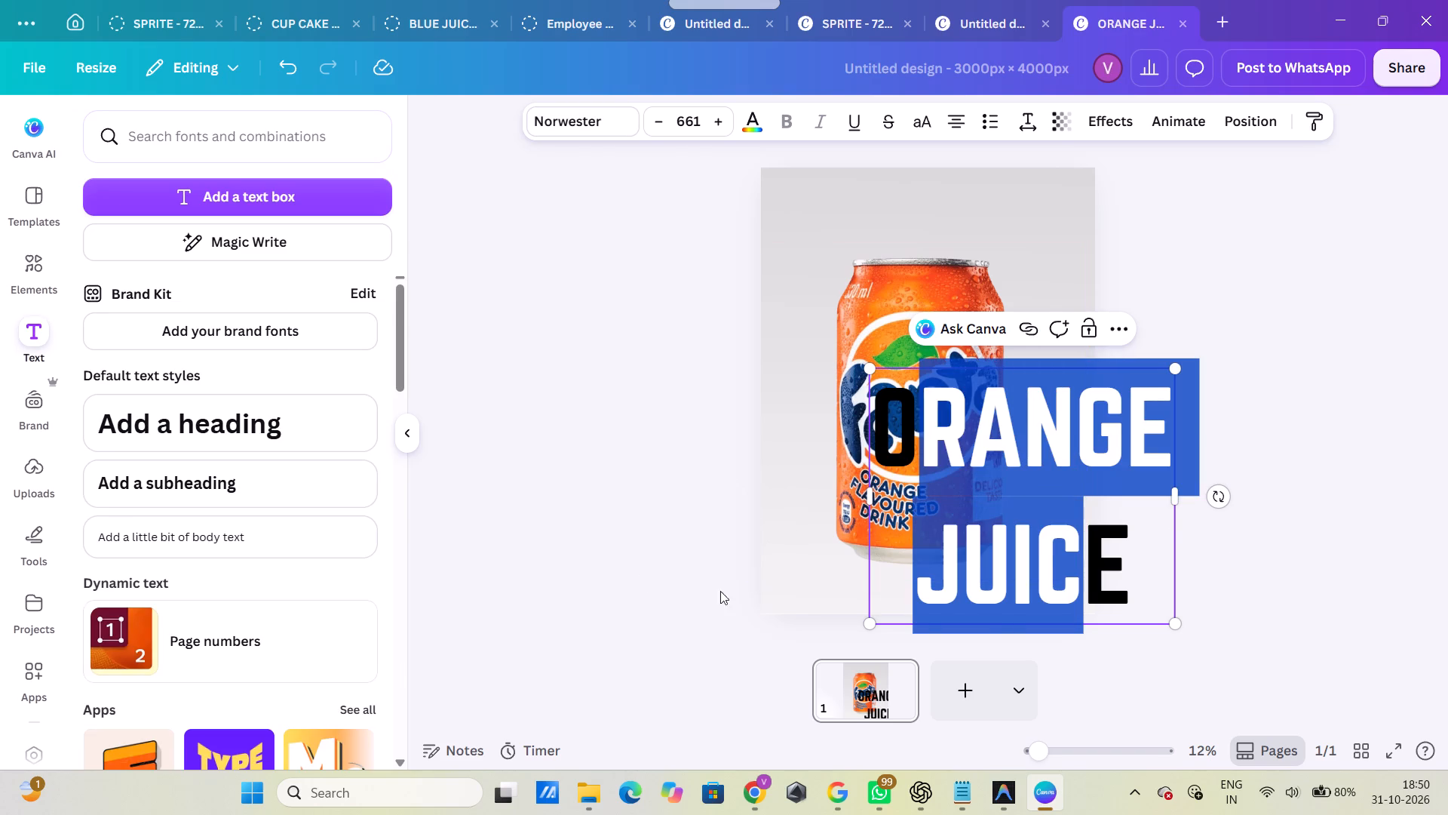
left_click_drag(982, 575, 894, 463)
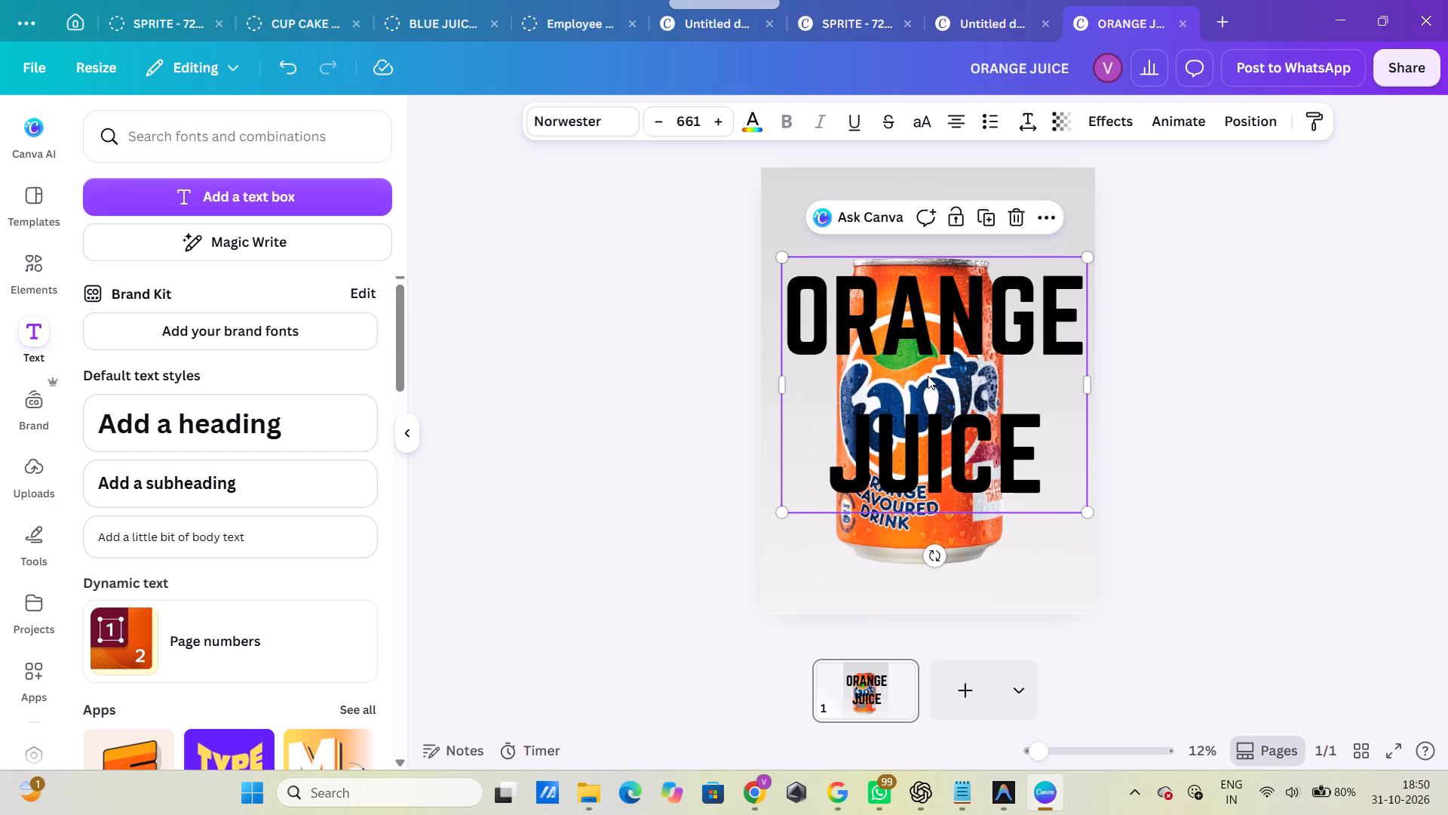
Tighten the ORANGE JUICE heading to a letter spacing of -106 and a line spacing of 0.97.
left_click(1037, 114)
left_click_drag(969, 201, 953, 204)
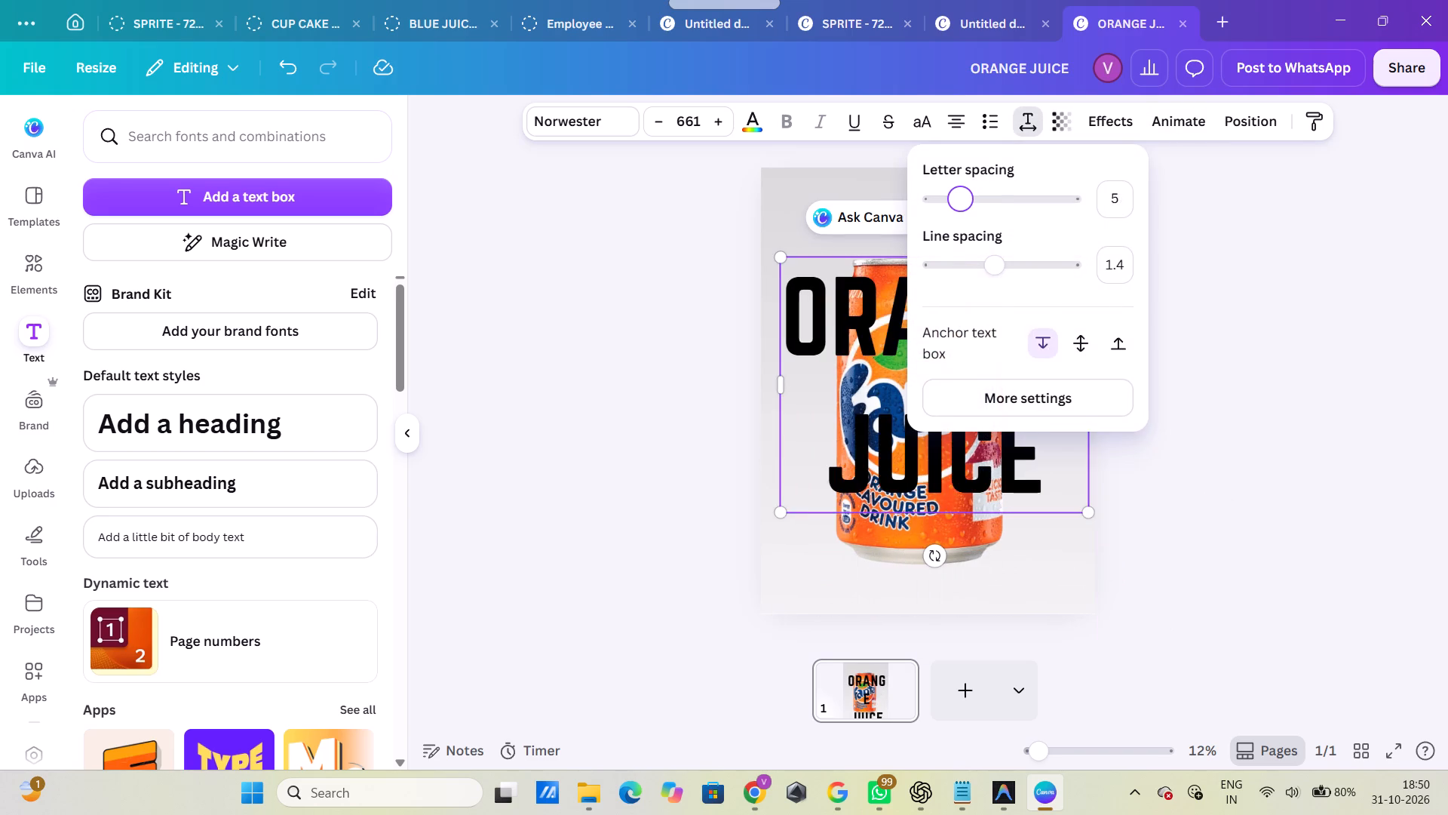
left_click_drag(953, 204, 943, 208)
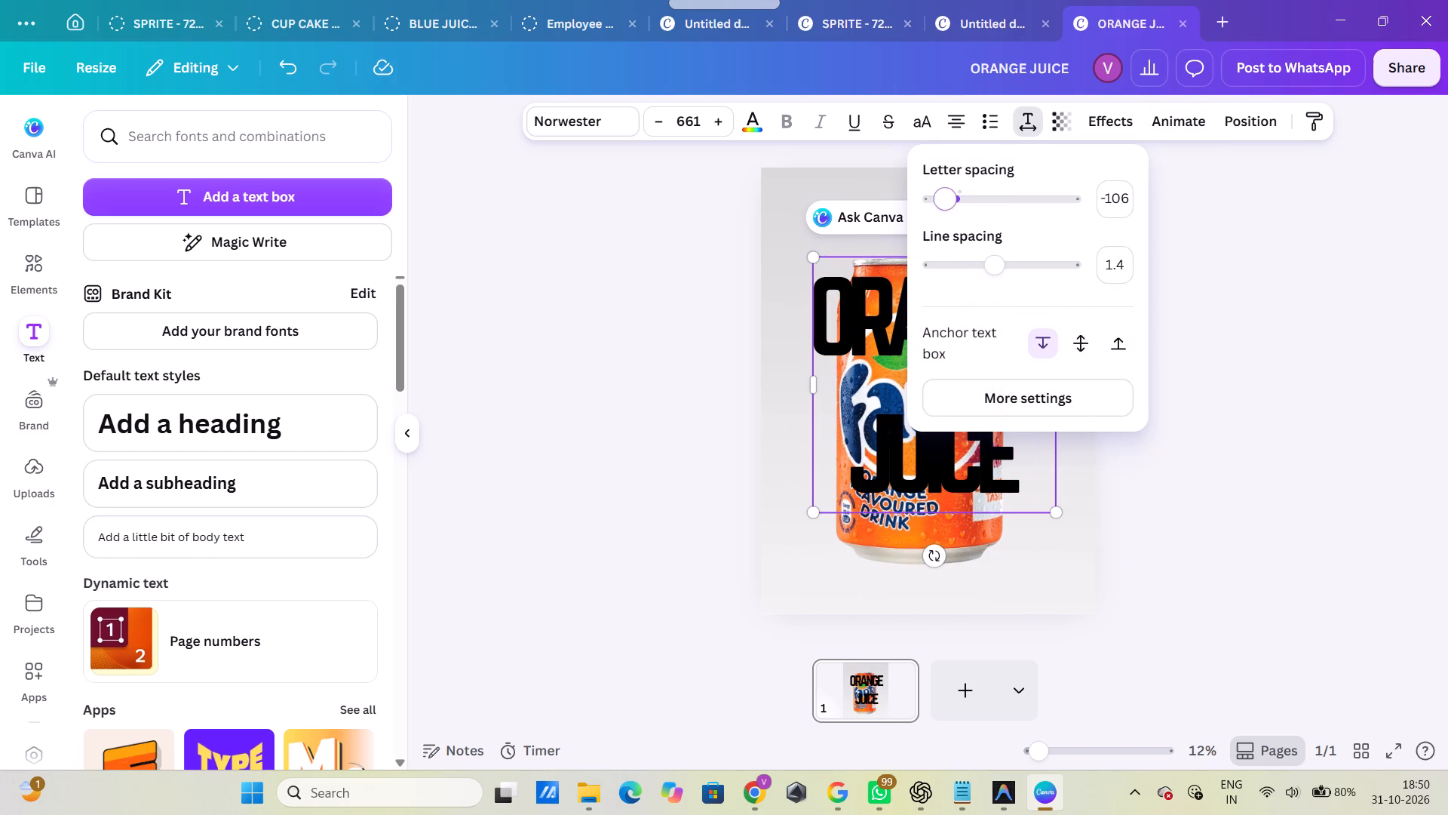
left_click_drag(996, 259, 971, 262)
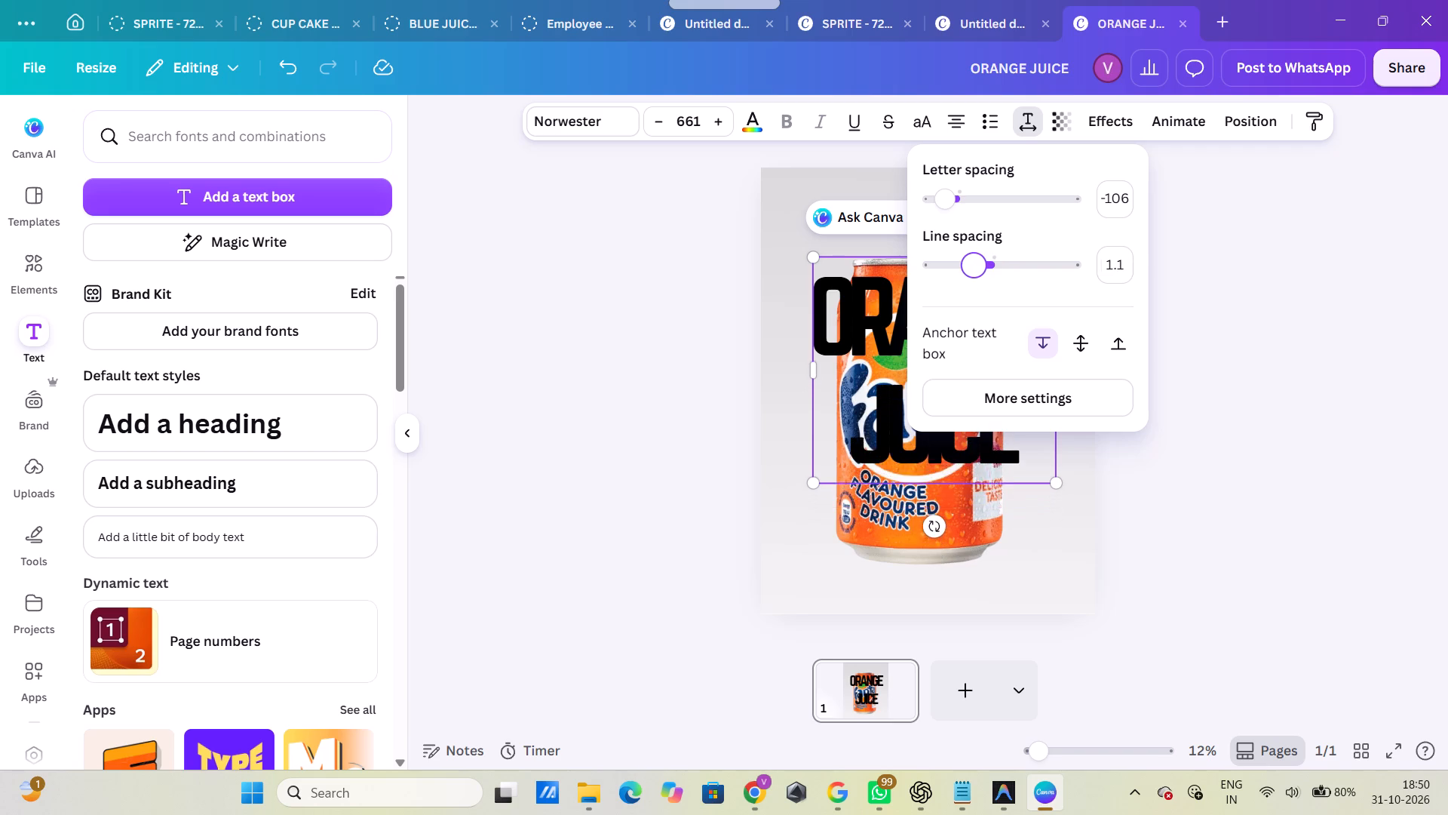
left_click_drag(971, 262, 964, 257)
left_click(1252, 428)
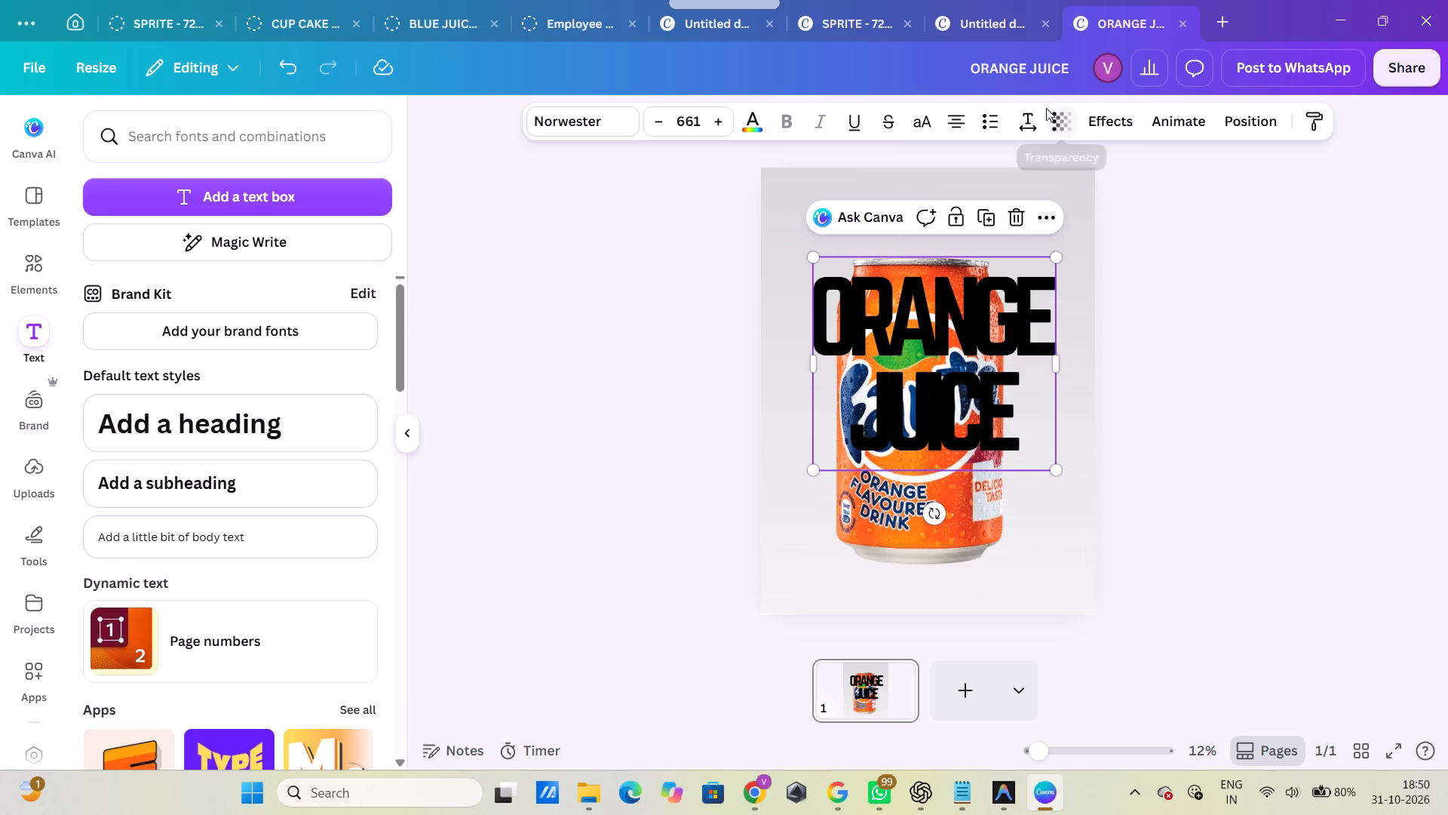
Loosen the letter spacing of the ORANGE JUICE heading so its letters stand apart, slightly tighter than the default spacing.
left_click(1016, 125)
left_click(949, 198)
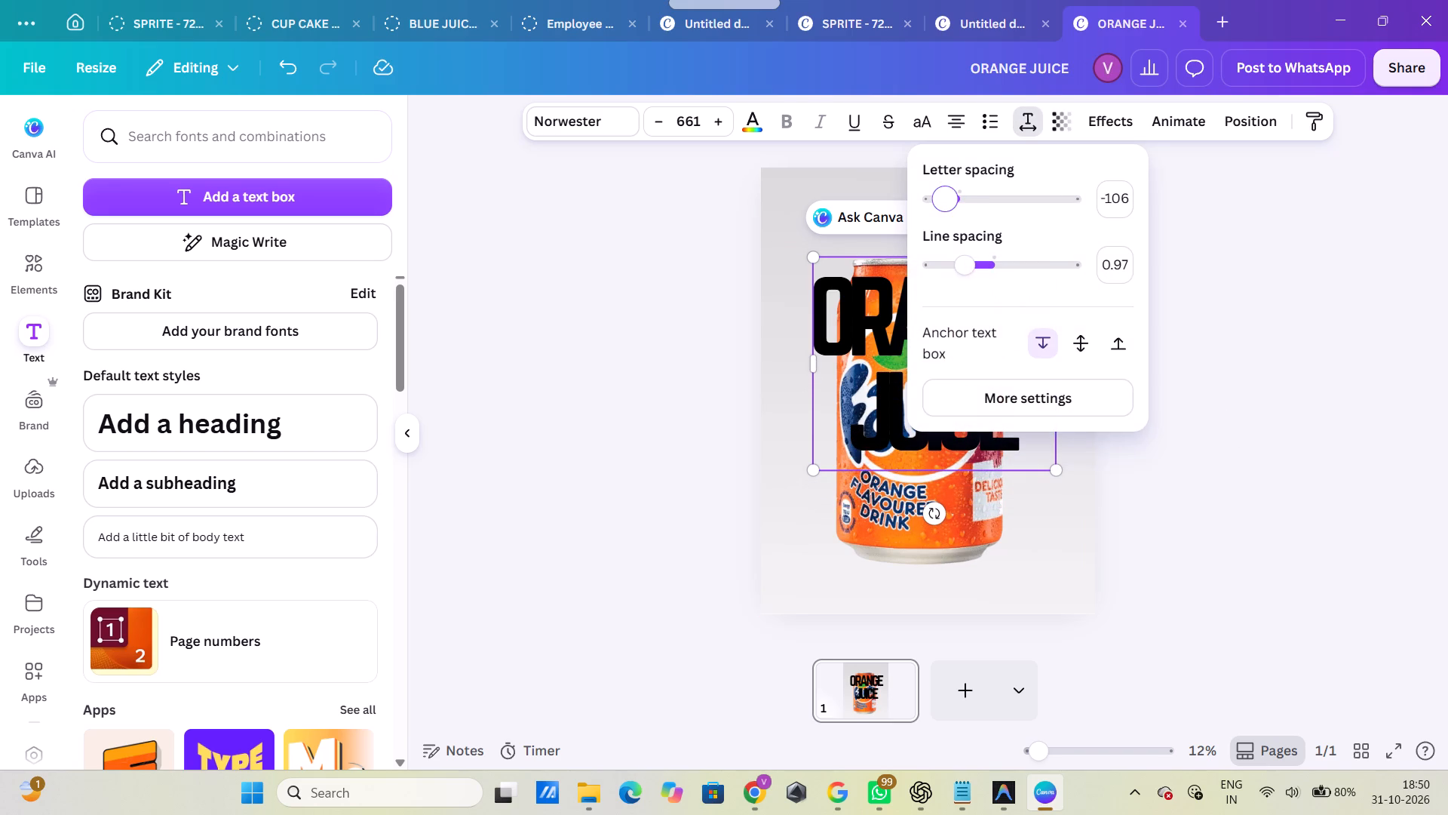
left_click(1233, 503)
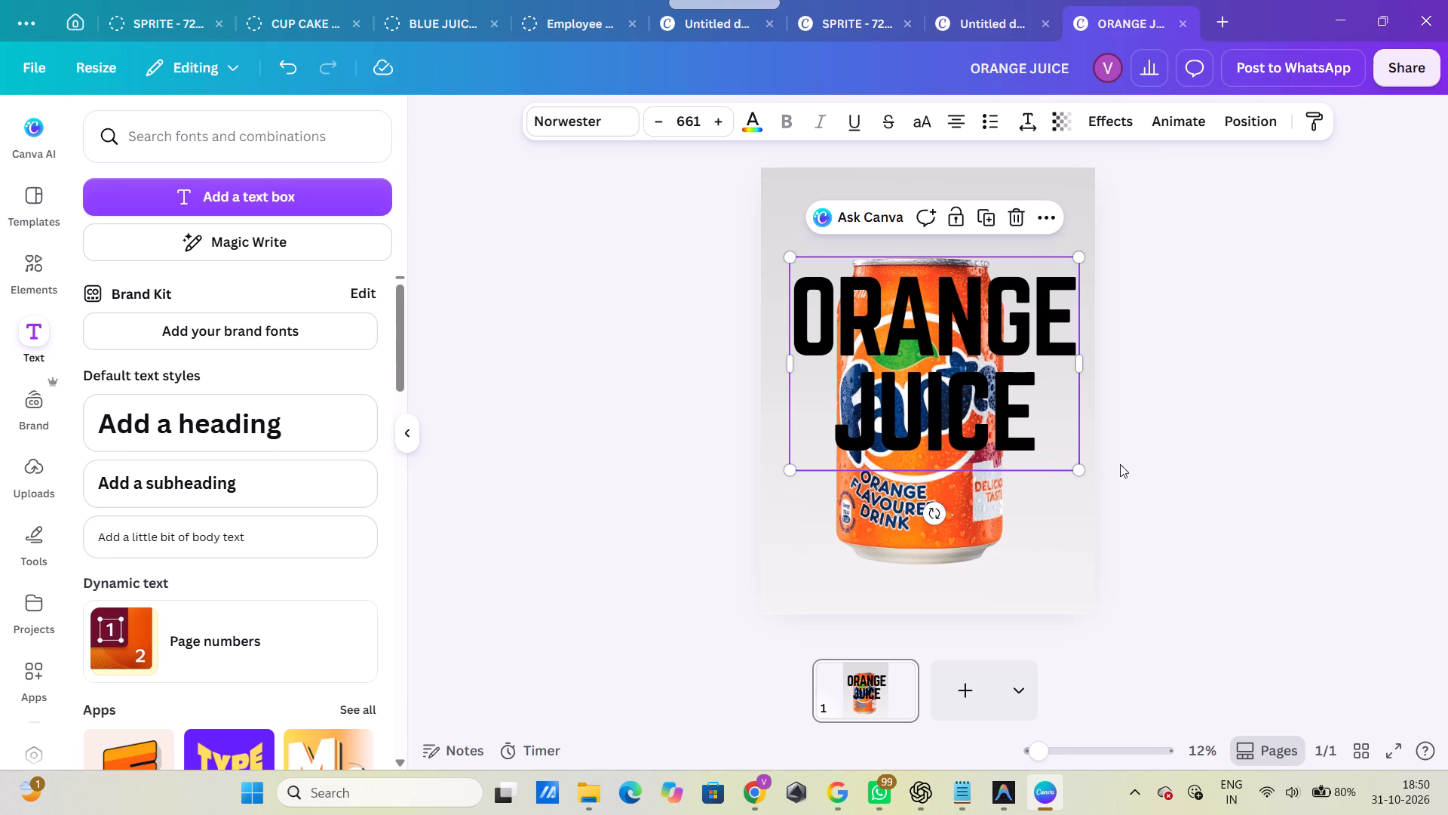
left_click(930, 472)
left_click(933, 370)
Enlarge the ORANGE JUICE heading to font size about 717 and move it up, centred horizontally over the can's upper part.
left_click_drag(1075, 466, 1094, 491)
left_click_drag(1012, 421, 999, 367)
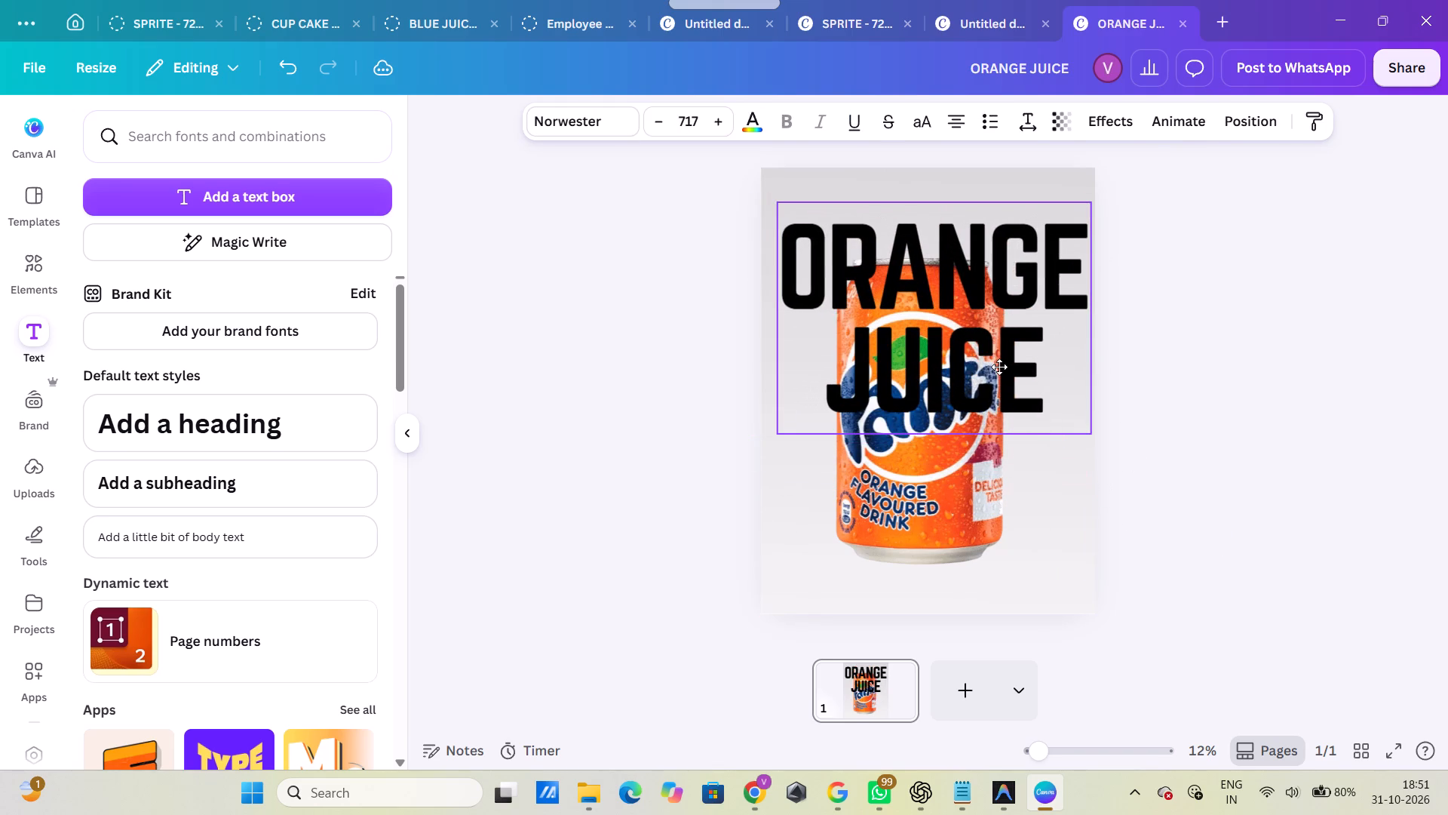
left_click_drag(999, 367, 998, 367)
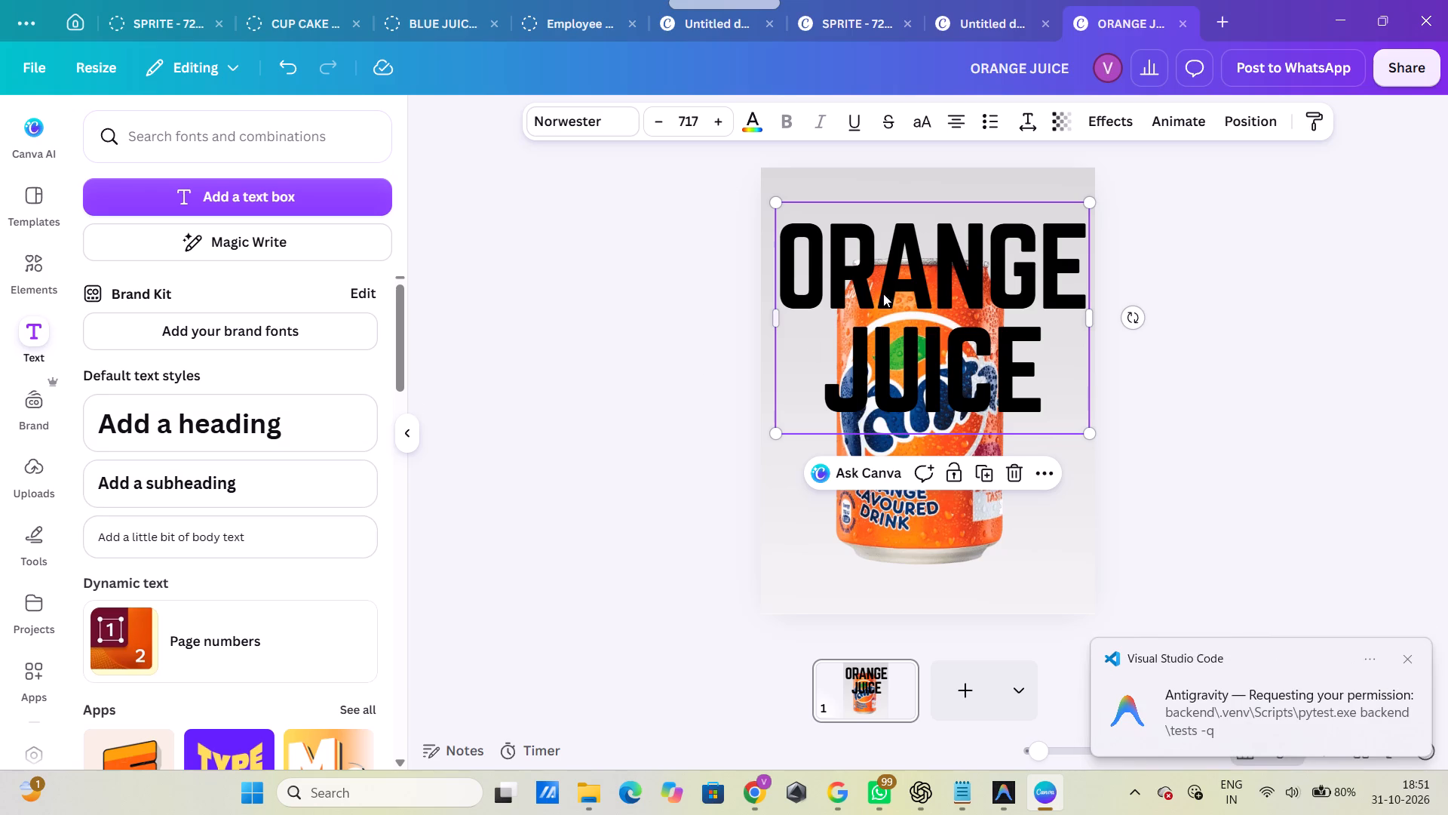
Browse the available text effects and related text apps for the ORANGE JUICE heading.
left_click(1132, 129)
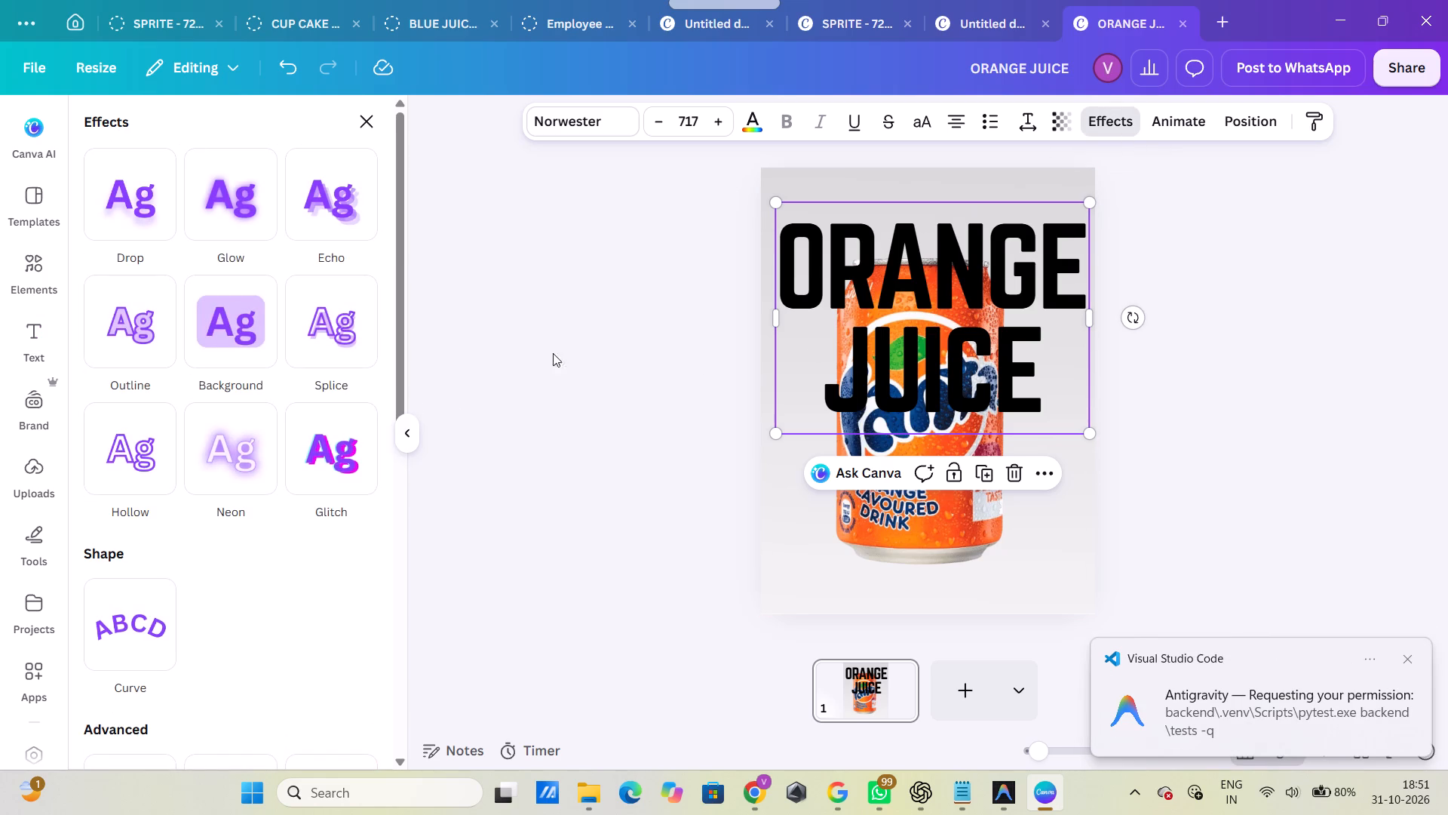
scroll(251, 481, "down", 5)
scroll(268, 422, "down", 6)
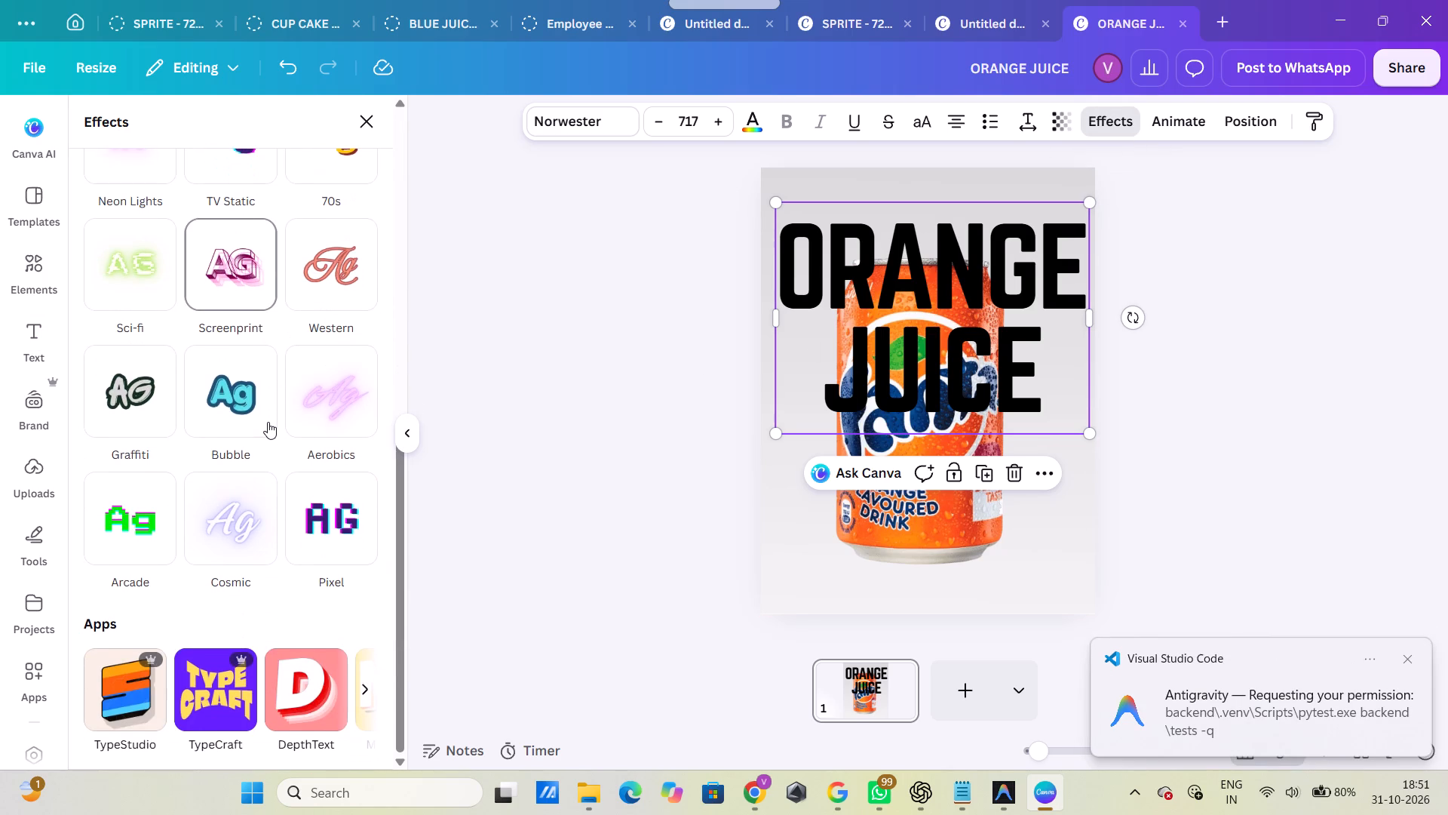
scroll(268, 422, "down", 4)
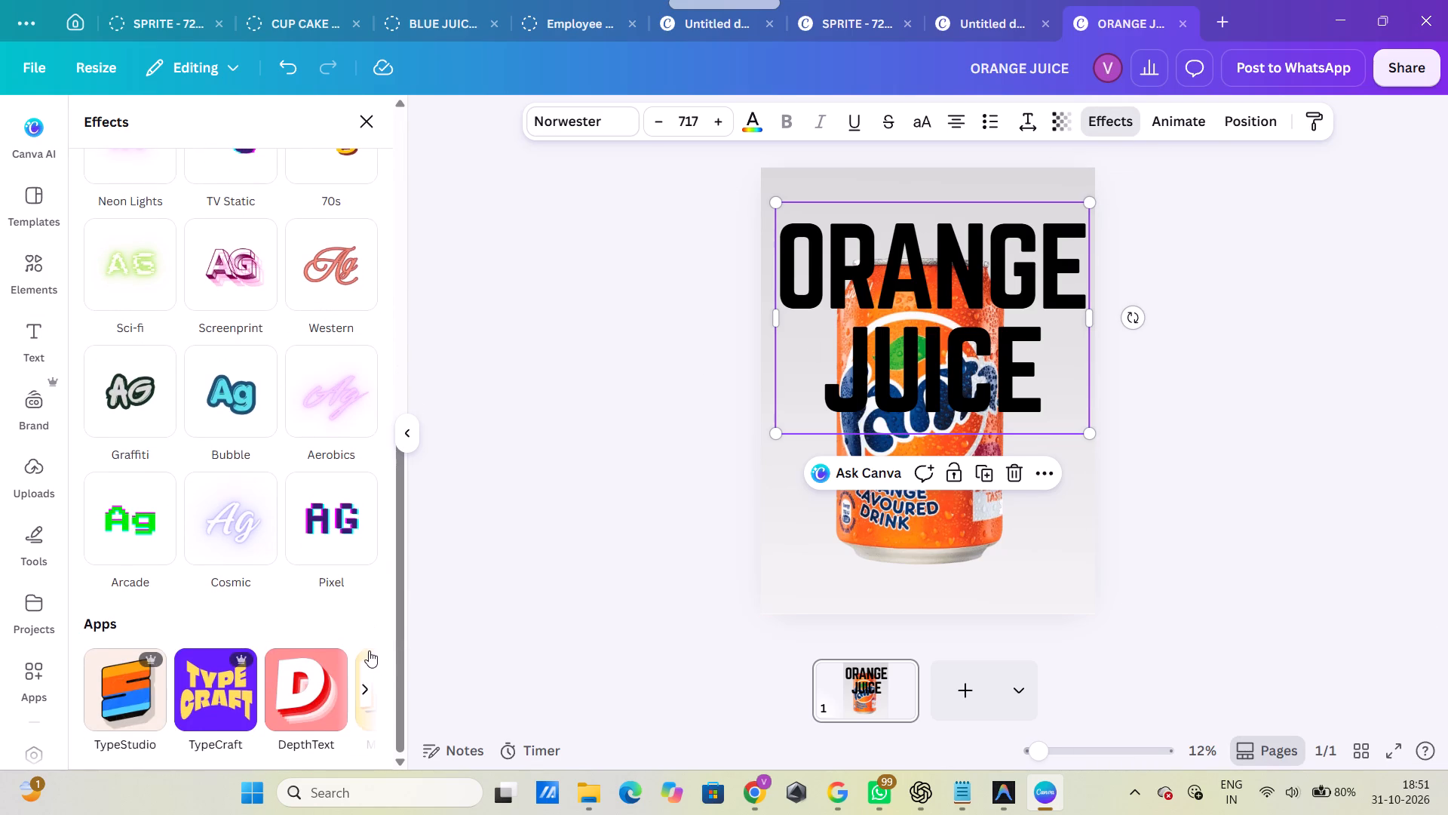
left_click(362, 688)
left_click(362, 688)
scroll(291, 553, "up", 6)
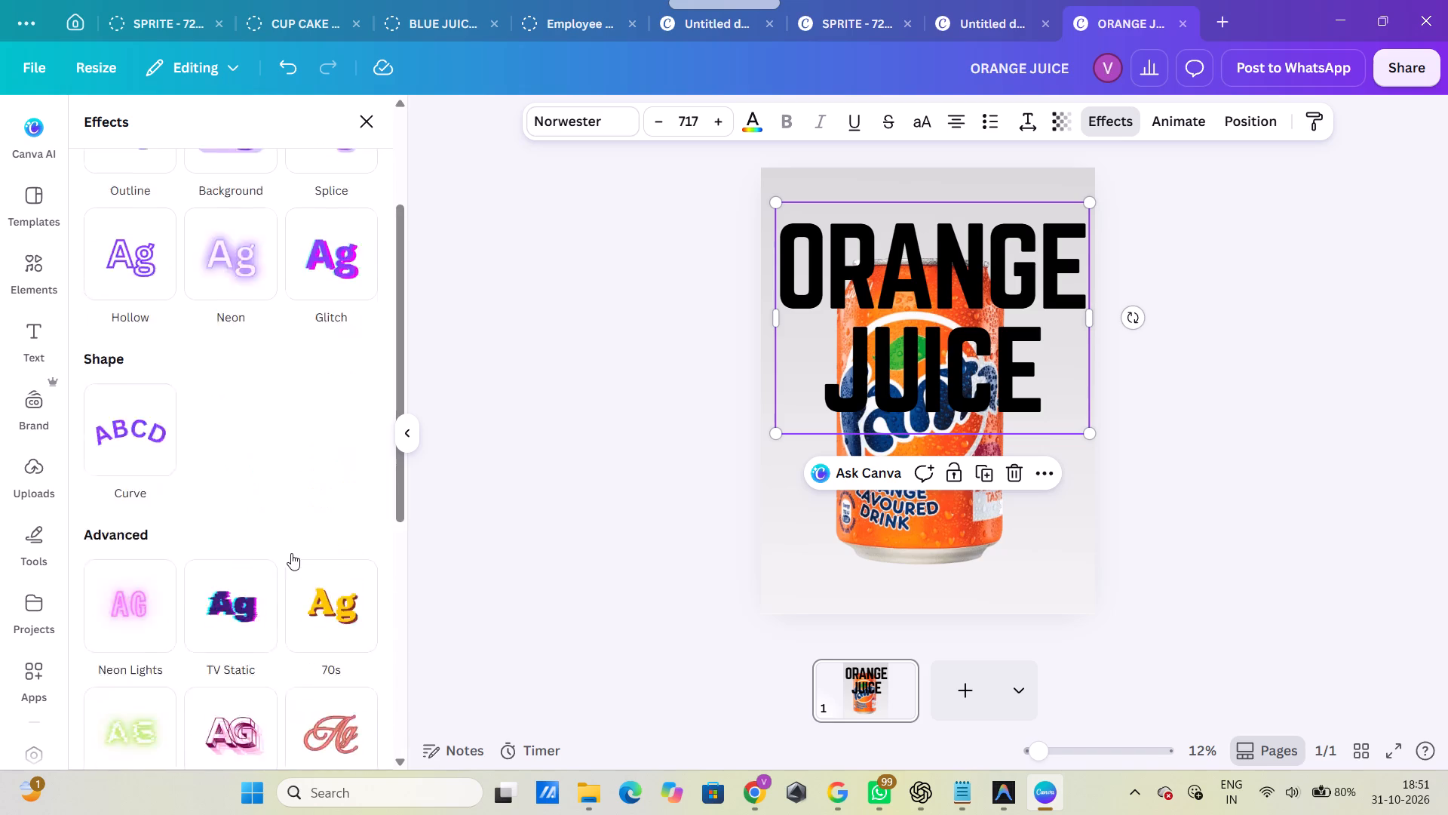
scroll(291, 550, "up", 6)
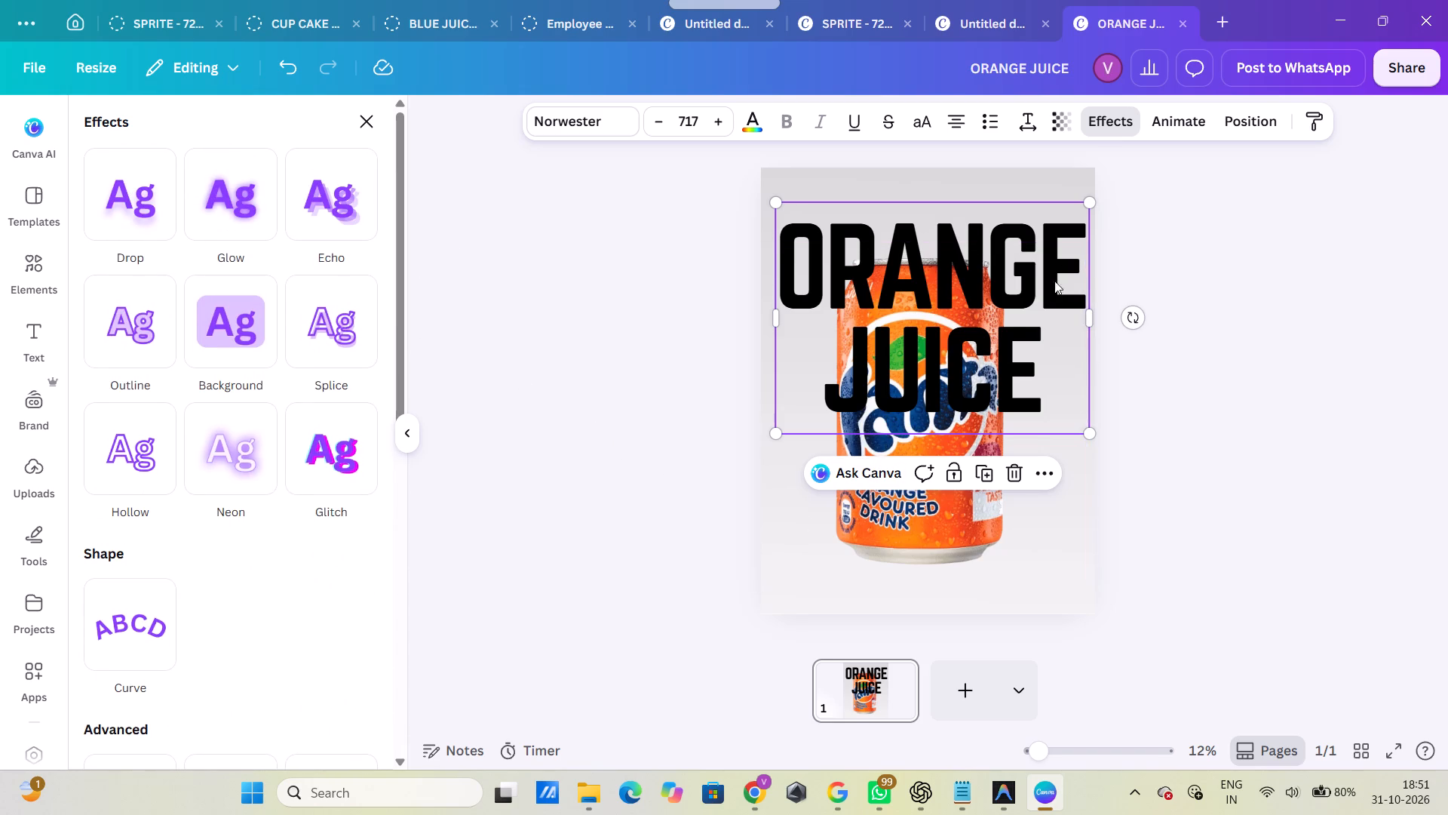
Tighten the ORANGE JUICE heading's letter spacing slightly and move the heading a little lower over the can.
left_click(1025, 134)
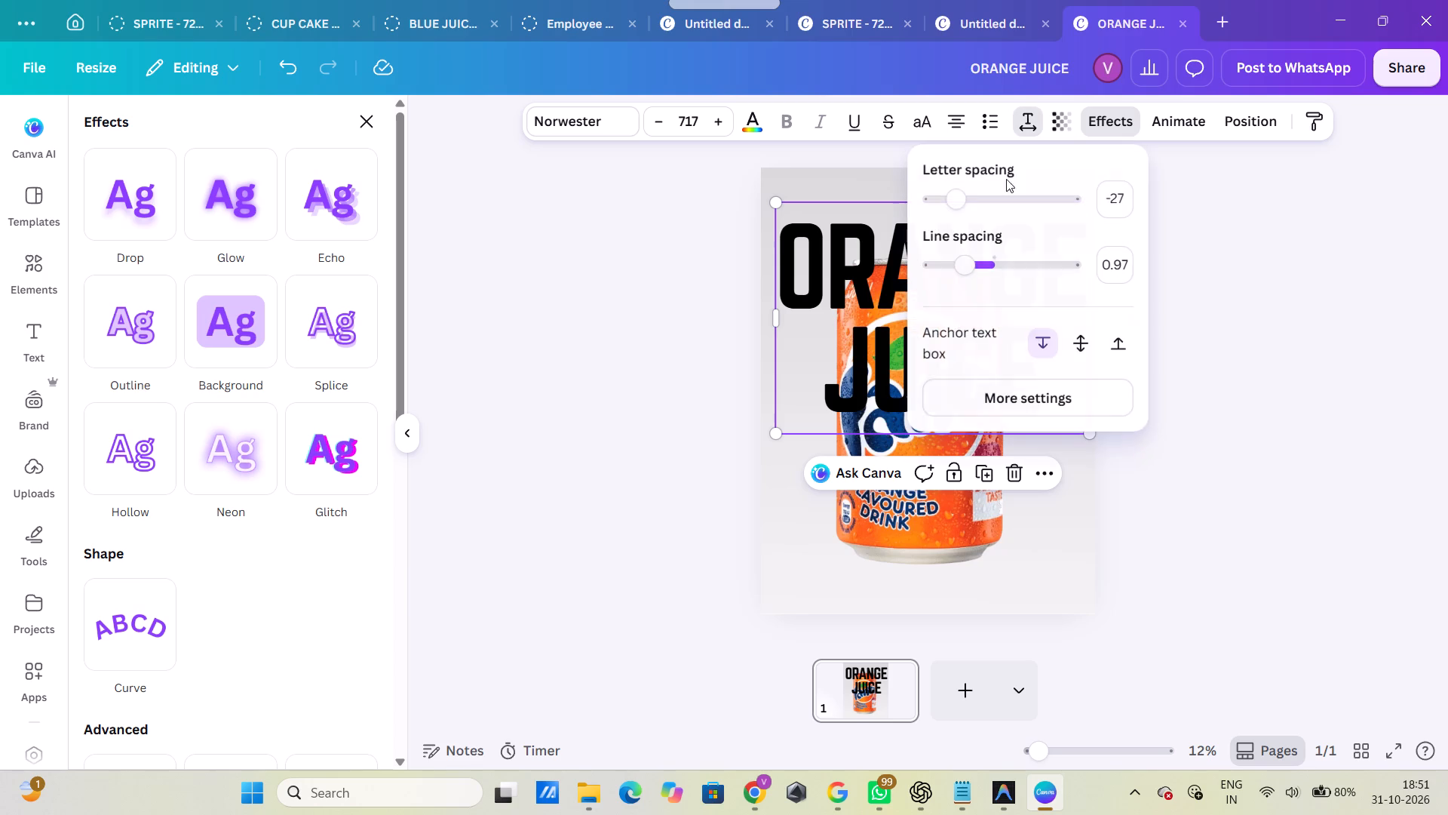
left_click_drag(958, 204, 951, 198)
left_click(1229, 324)
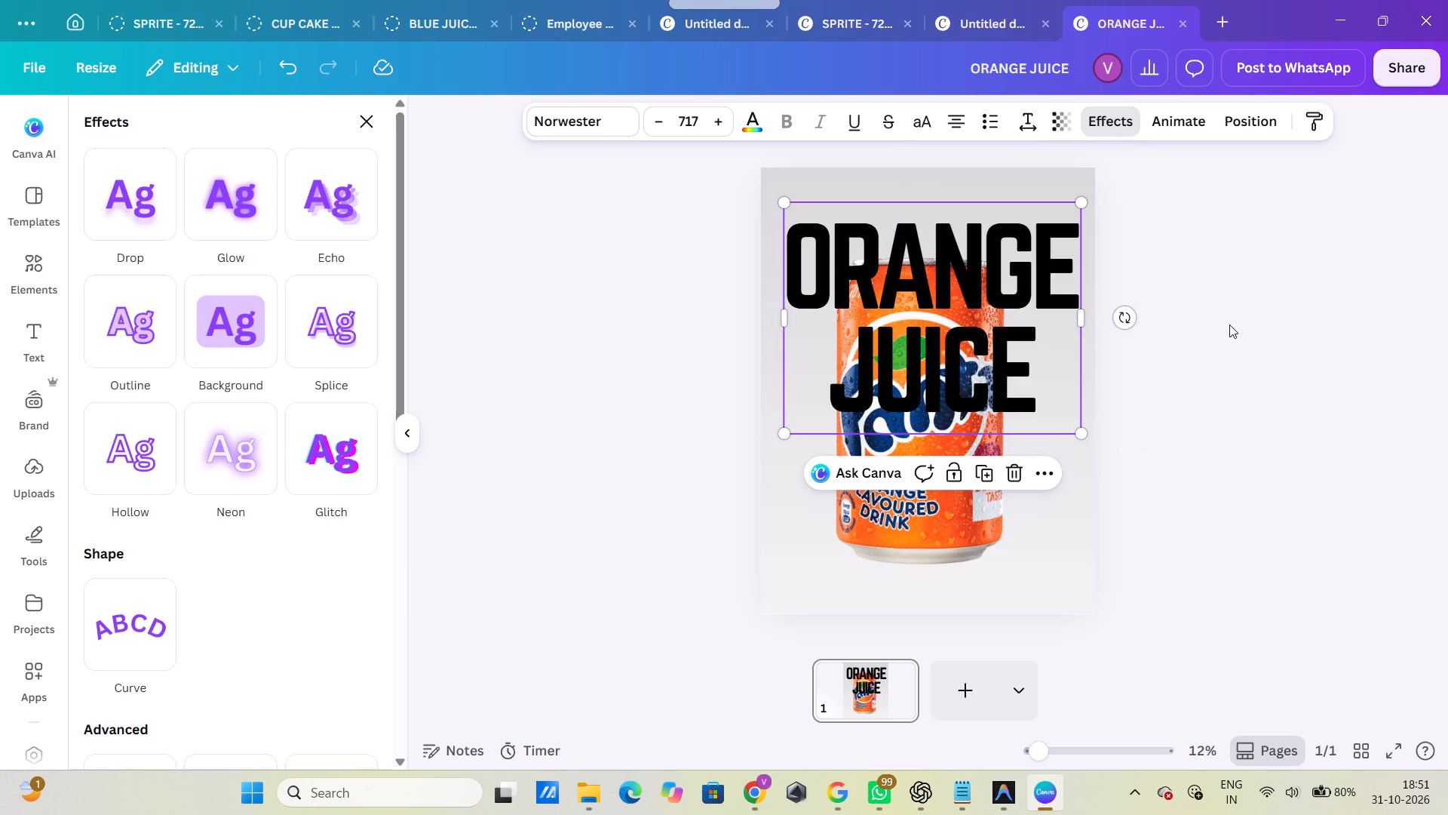
left_click_drag(1016, 364, 1015, 370)
left_click_drag(1015, 370, 1014, 389)
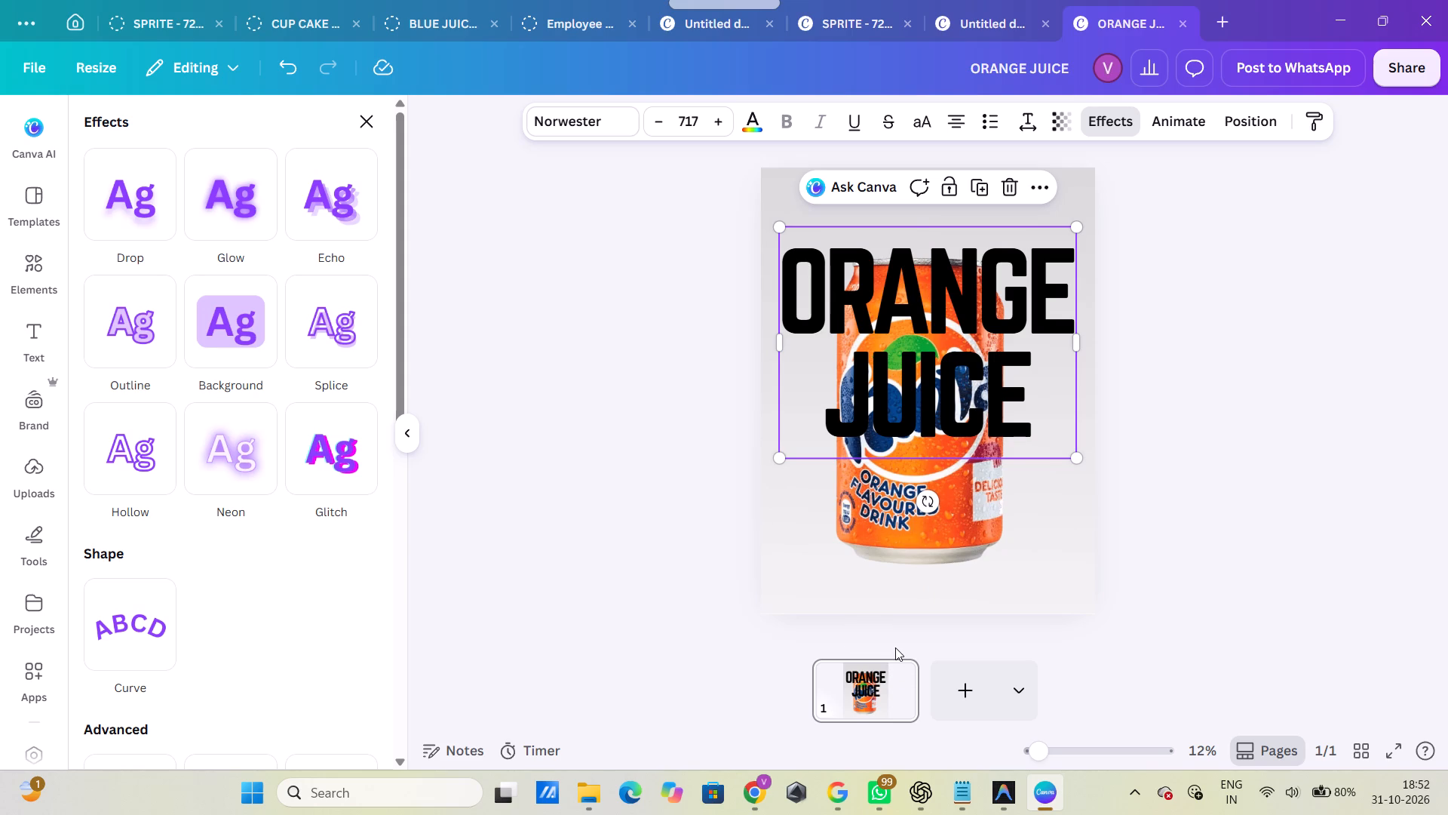
Delete the JUICE line from the heading, leaving only the word ORANGE.
left_click(1066, 379)
key("BackSpace")
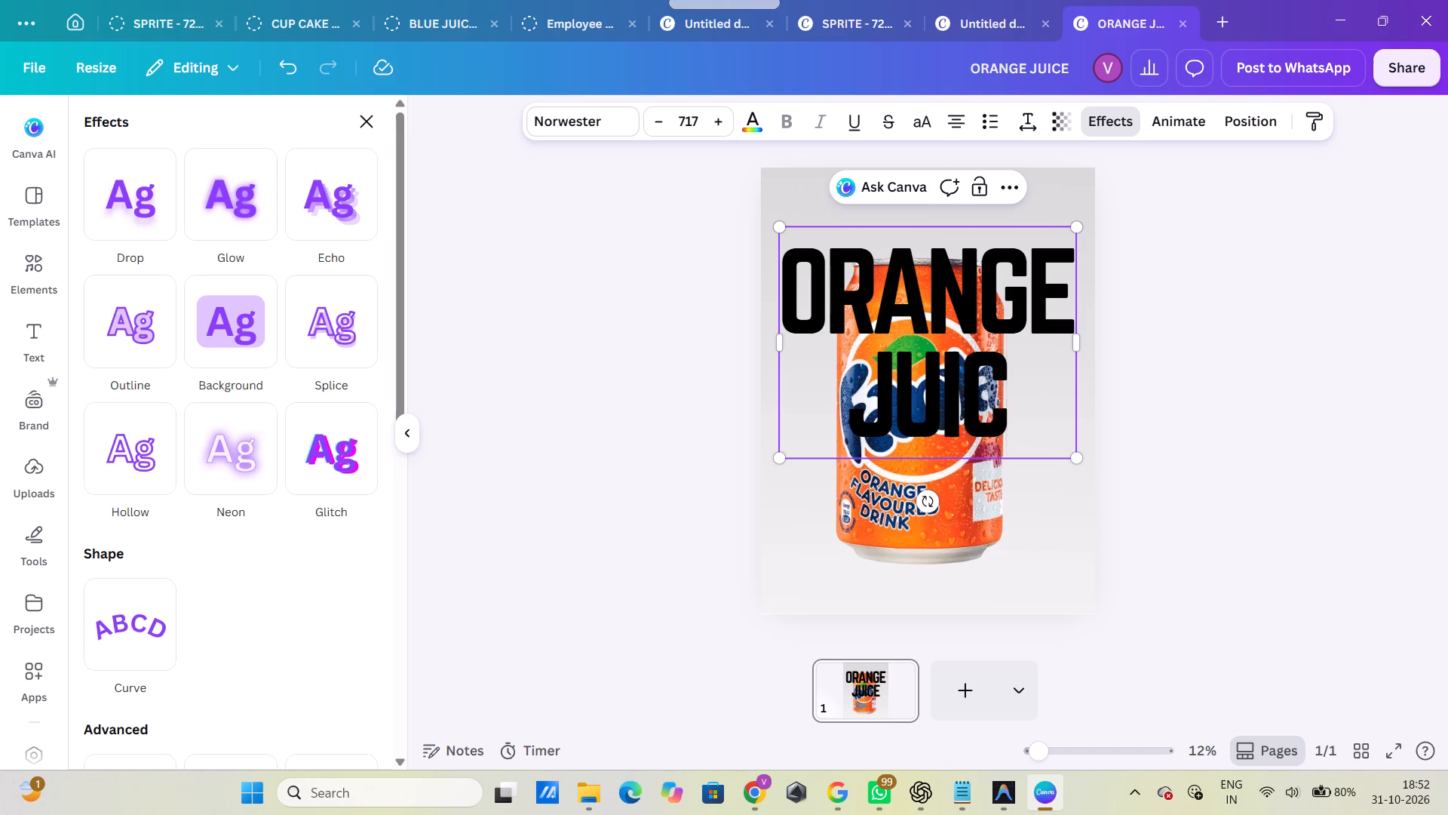
key("BackSpace")
key("BackSpace")
key("BackSpace")
key("BackSpace")
key("BackSpace")
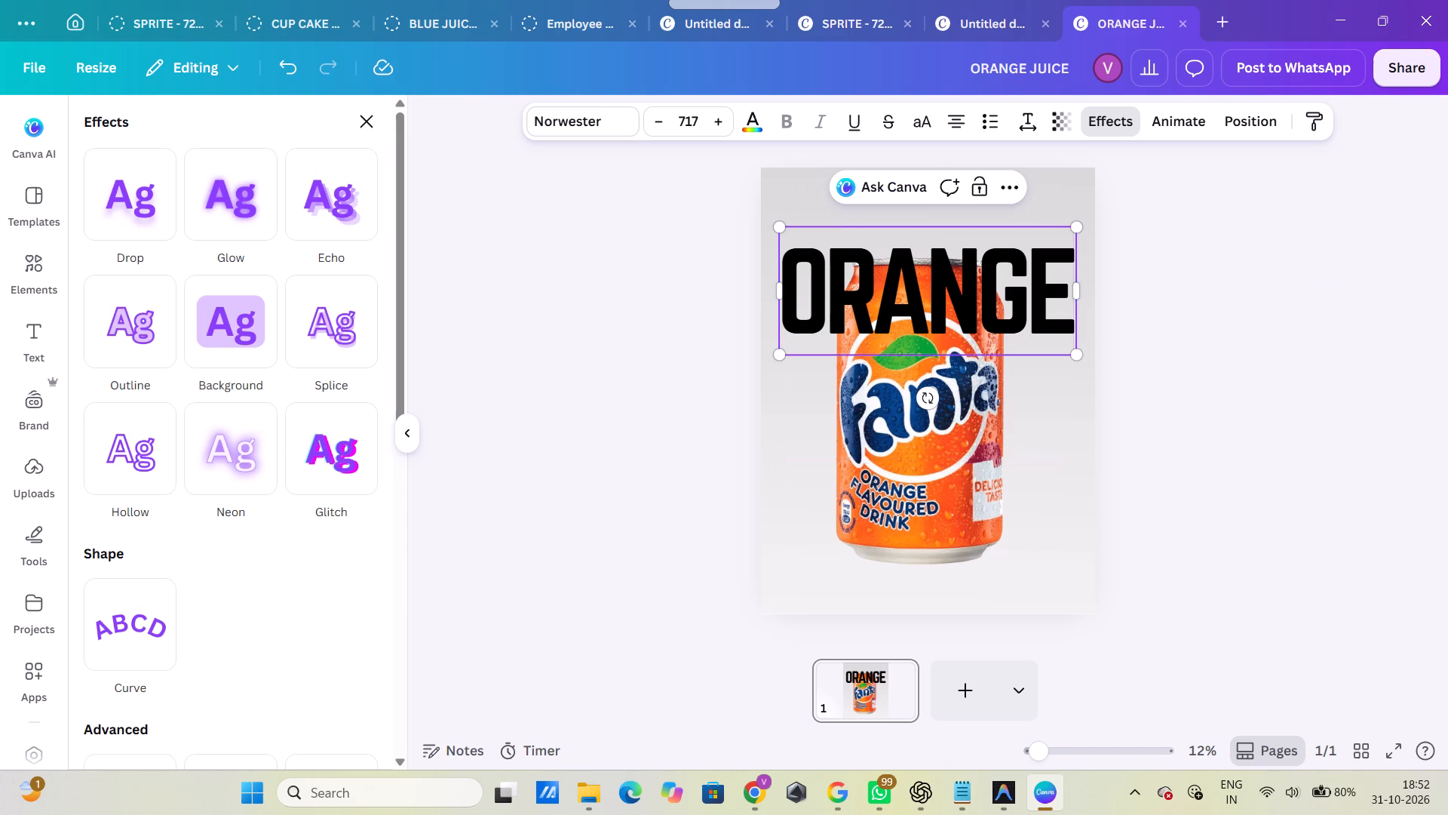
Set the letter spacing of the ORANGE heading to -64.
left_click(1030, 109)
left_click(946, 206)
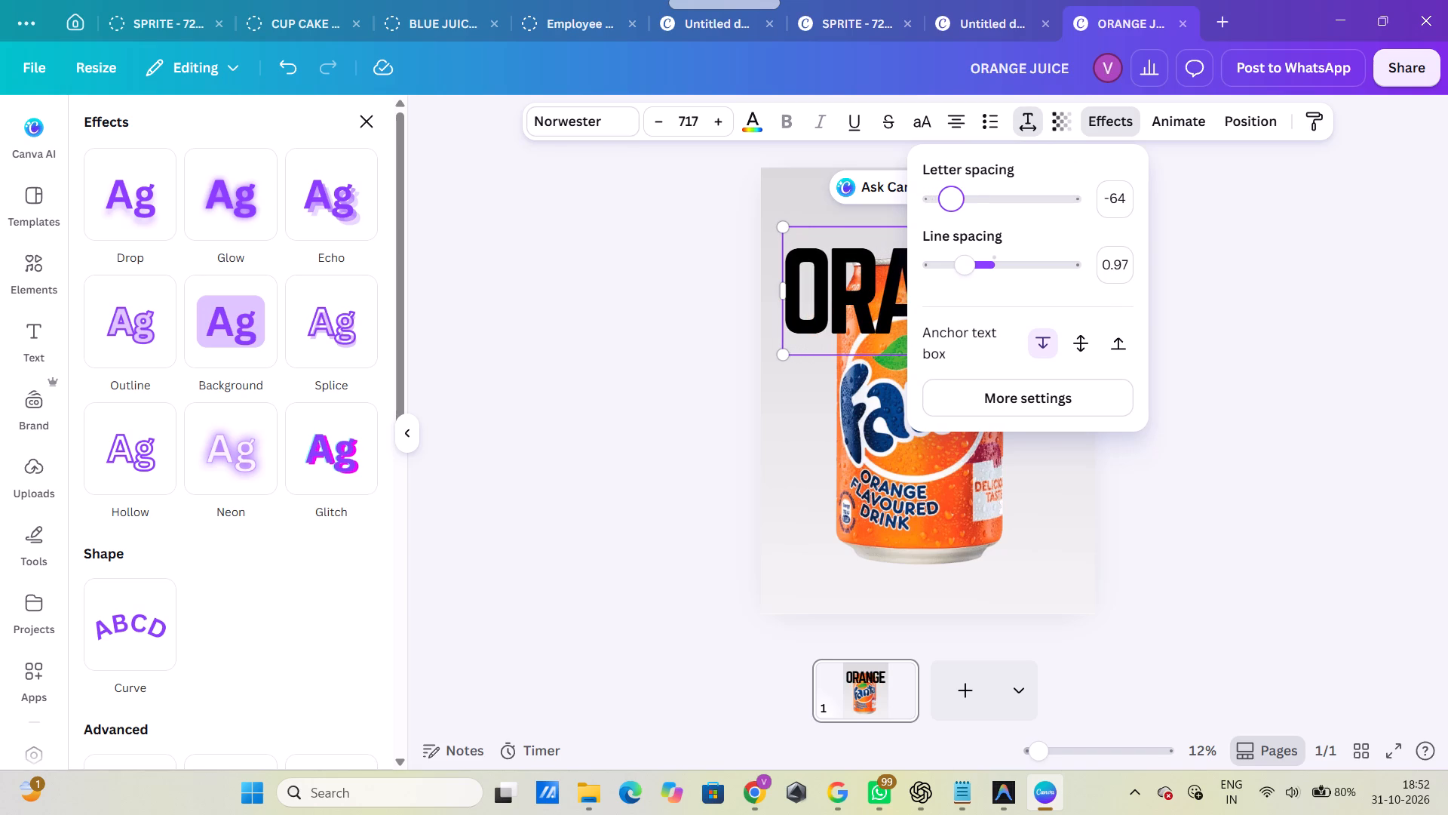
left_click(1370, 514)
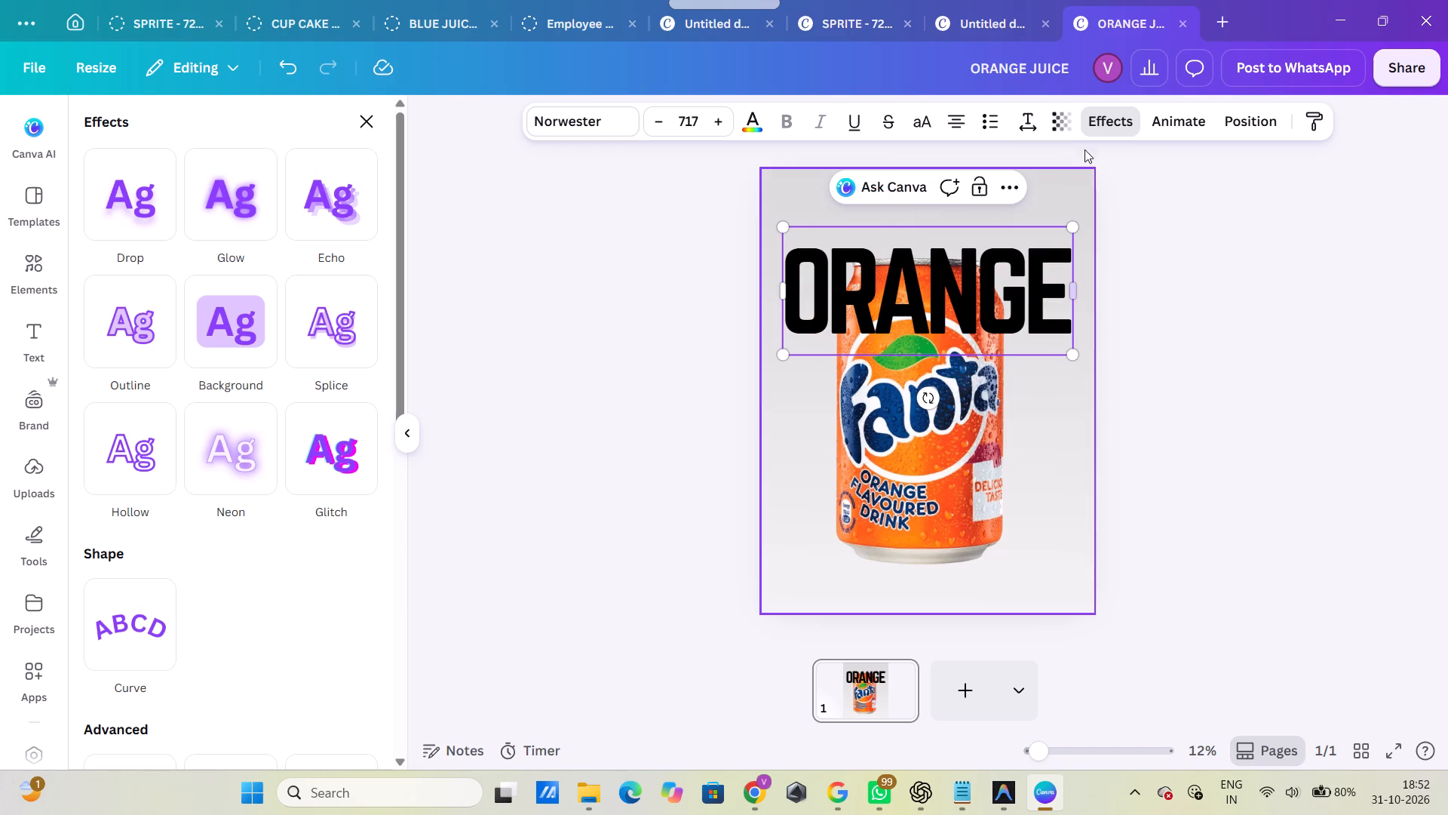
Duplicate the ORANGE heading and place the copy below the original, over the Fanta logo.
left_click(922, 262)
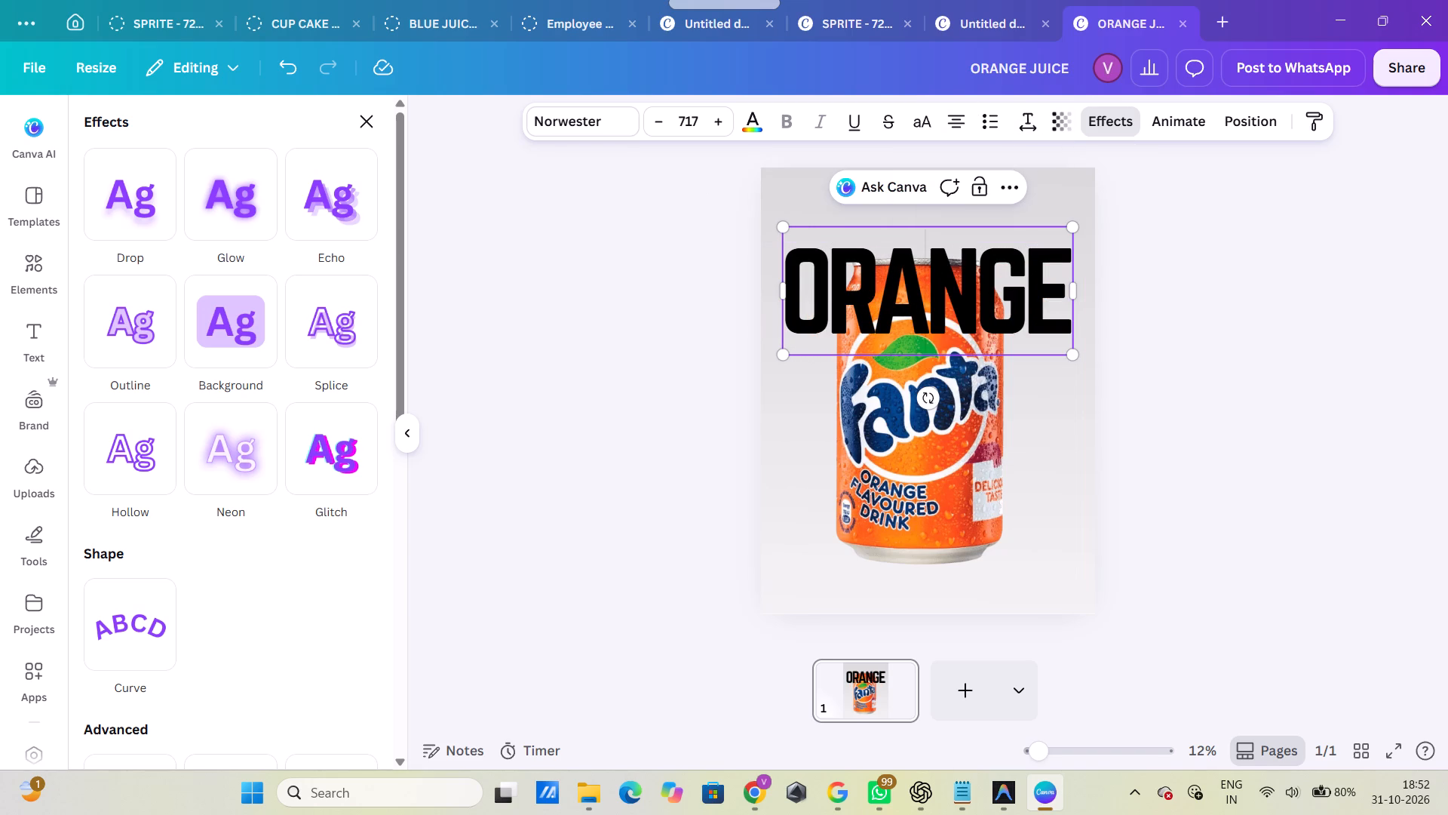
right_click(922, 262)
left_click(870, 308)
left_click(1302, 429)
left_click(1029, 499)
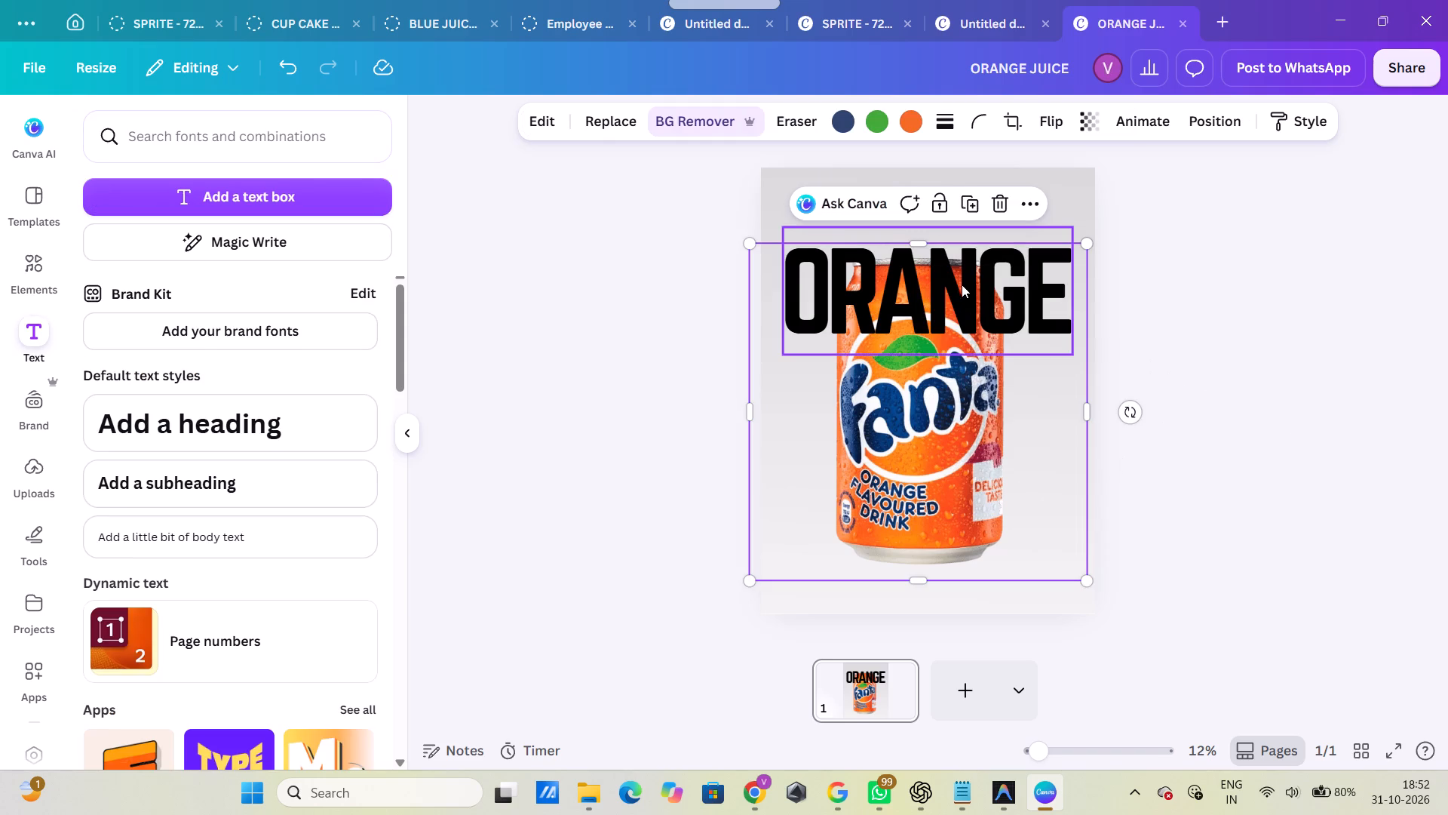
left_click(962, 282)
left_click(983, 185)
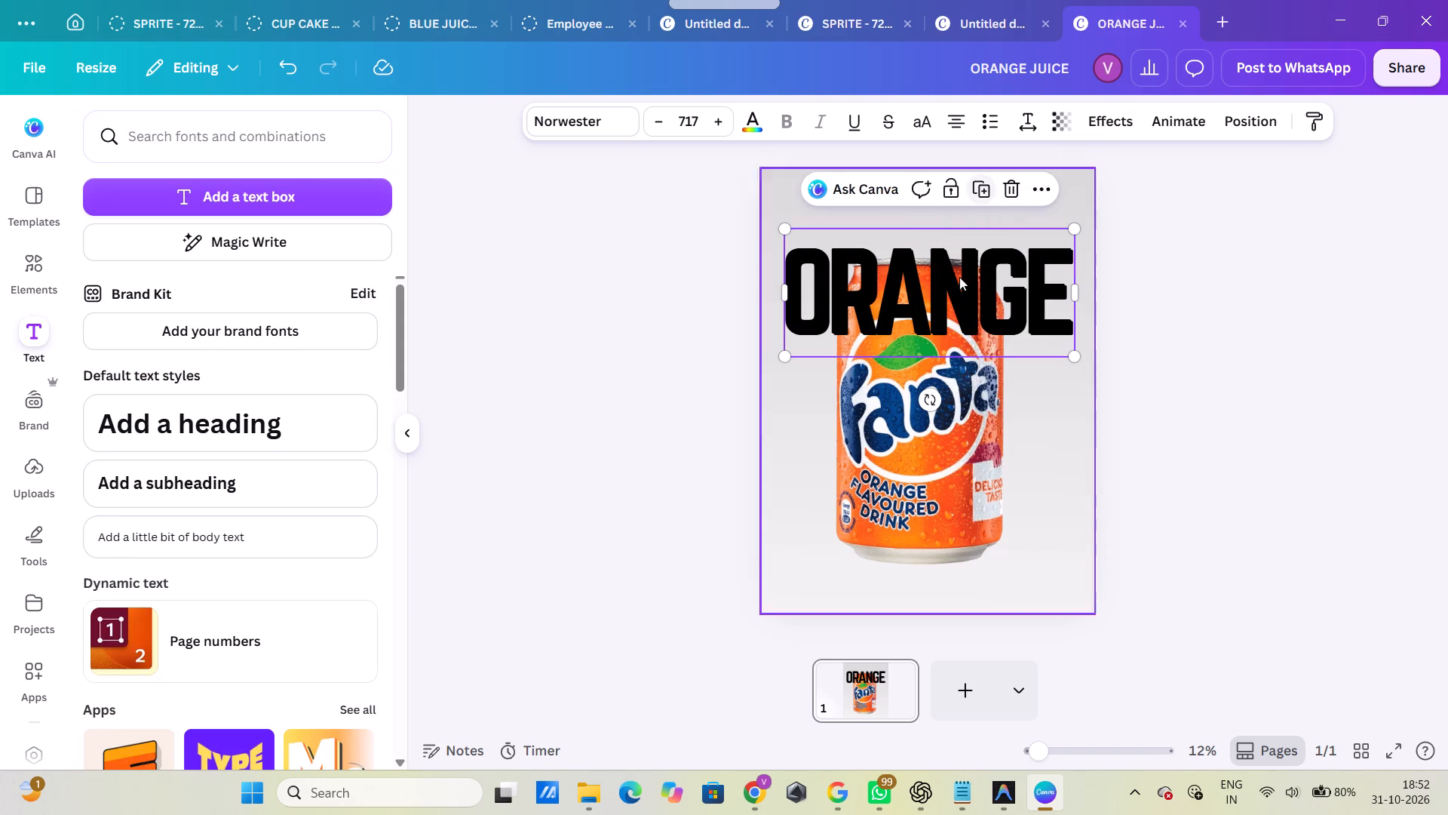
left_click_drag(950, 322, 984, 429)
Replace the text of the lower ORANGE copy with "JUICE".
double_click(1075, 404)
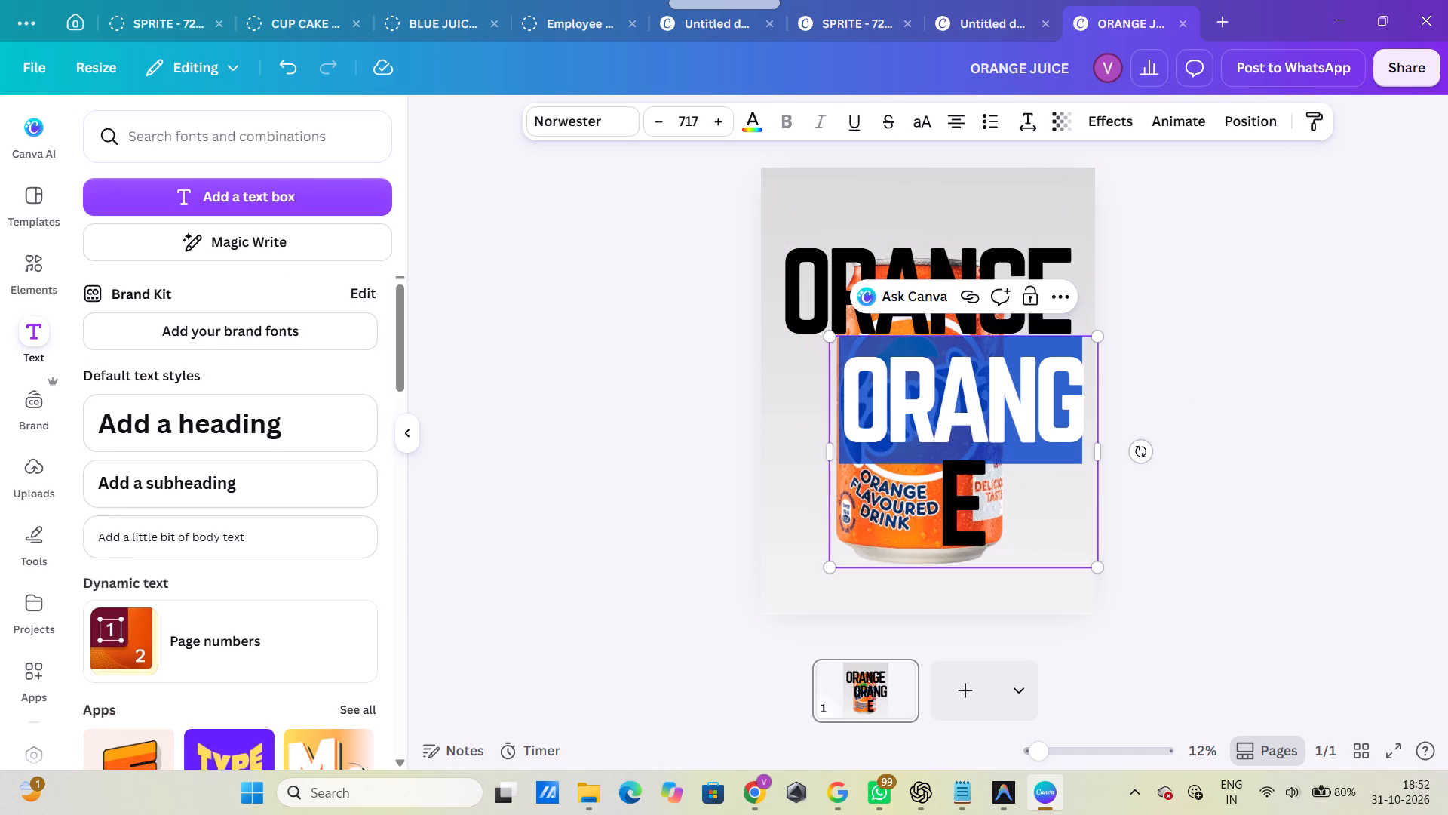
left_click(1077, 403)
left_click(1048, 509)
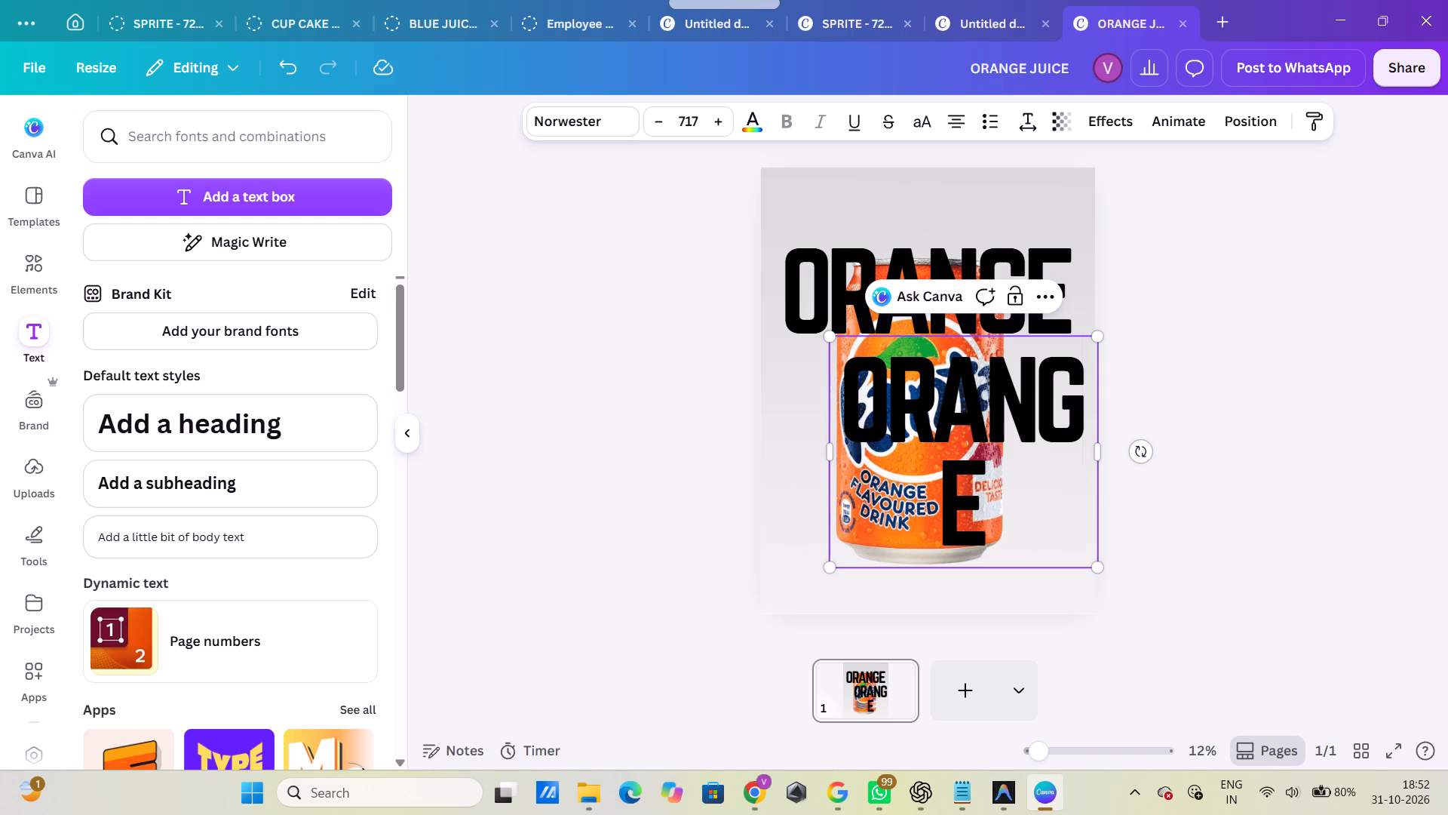
left_click(1036, 512)
key("BackSpace")
key("BackSpace")
key("BackSpace")
key("BackSpace")
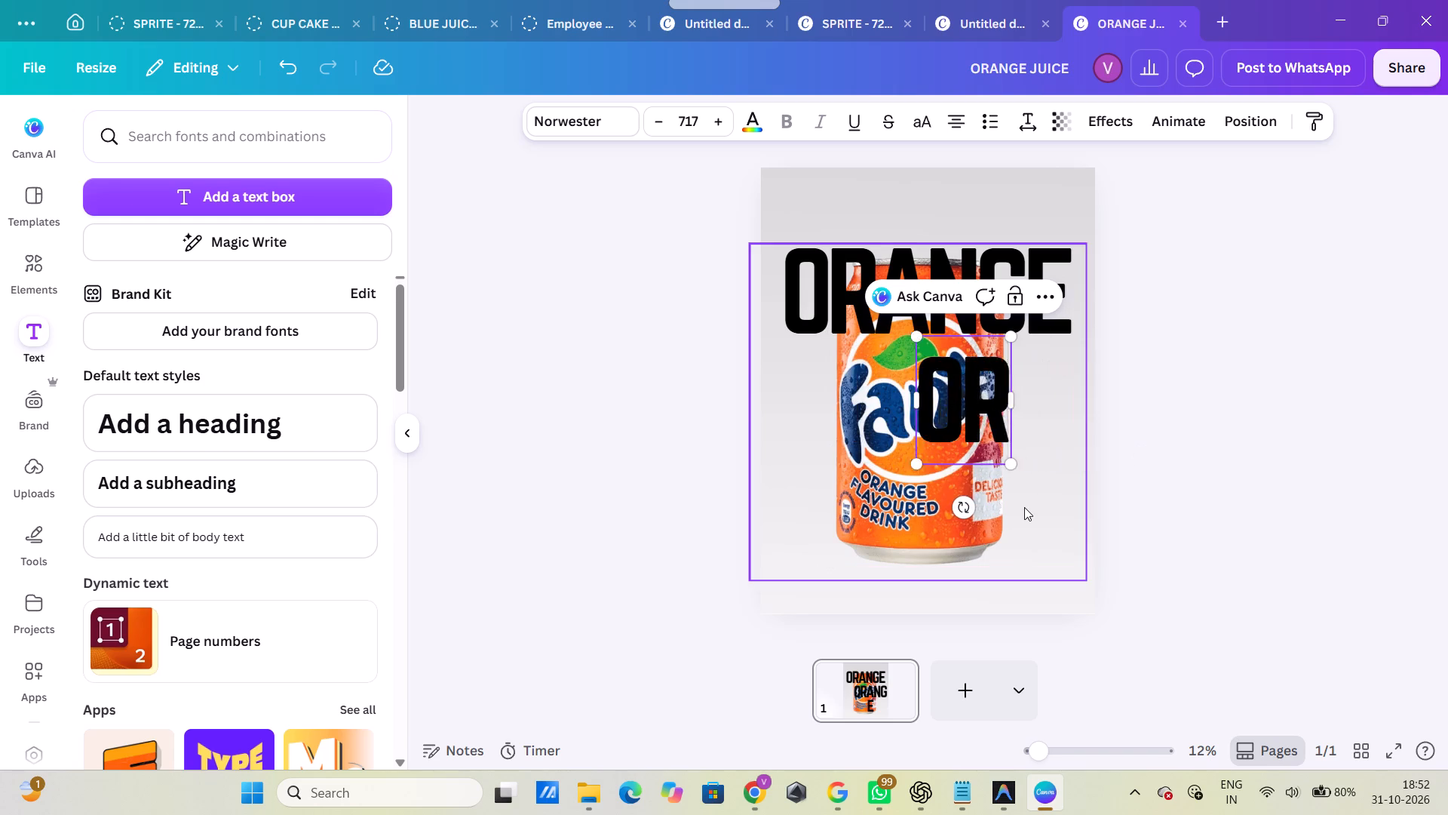
key("BackSpace")
key("BackSpace")
type("JUICE")
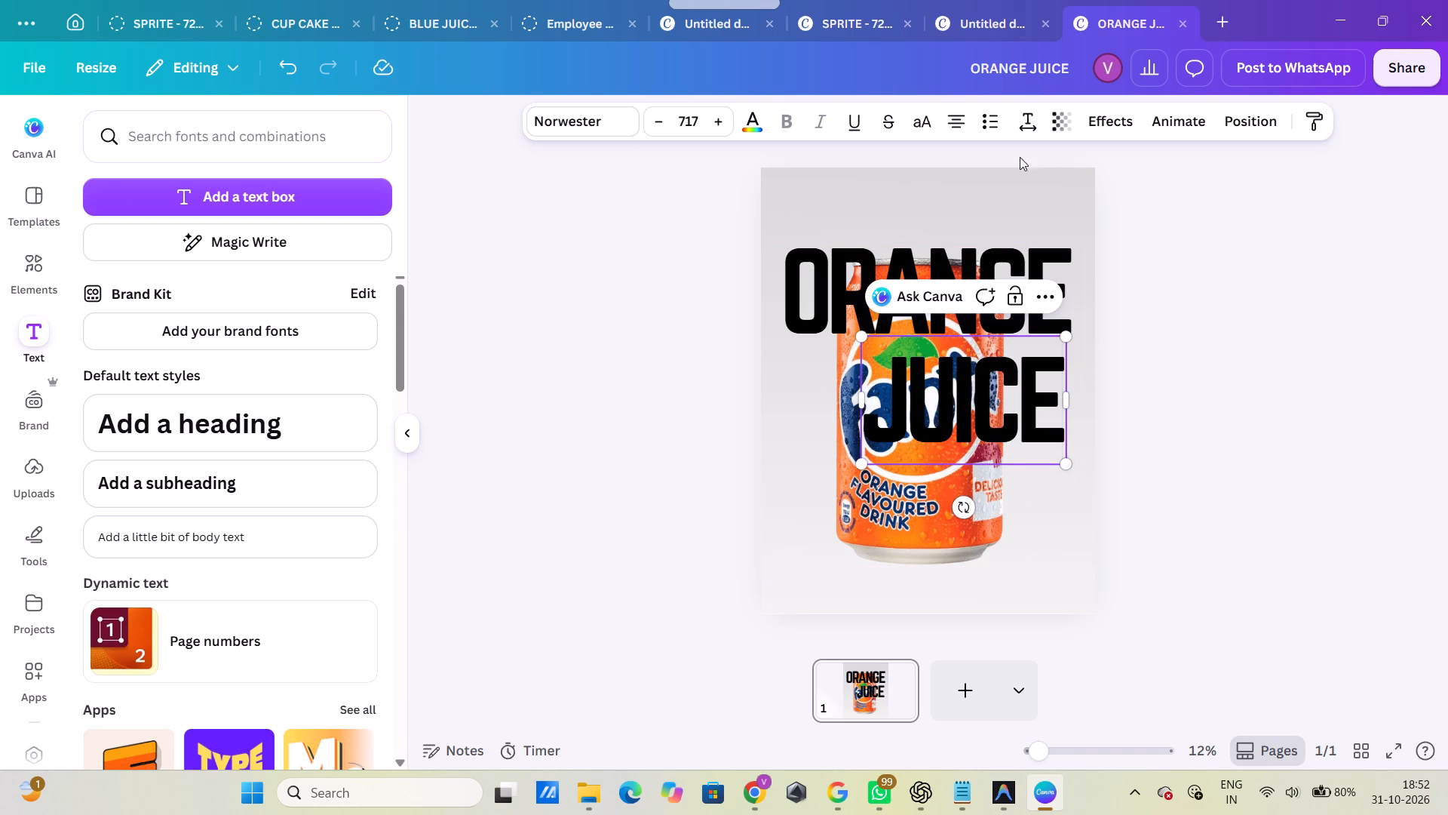
Set the letter spacing of the JUICE text to 0.
left_click(1037, 122)
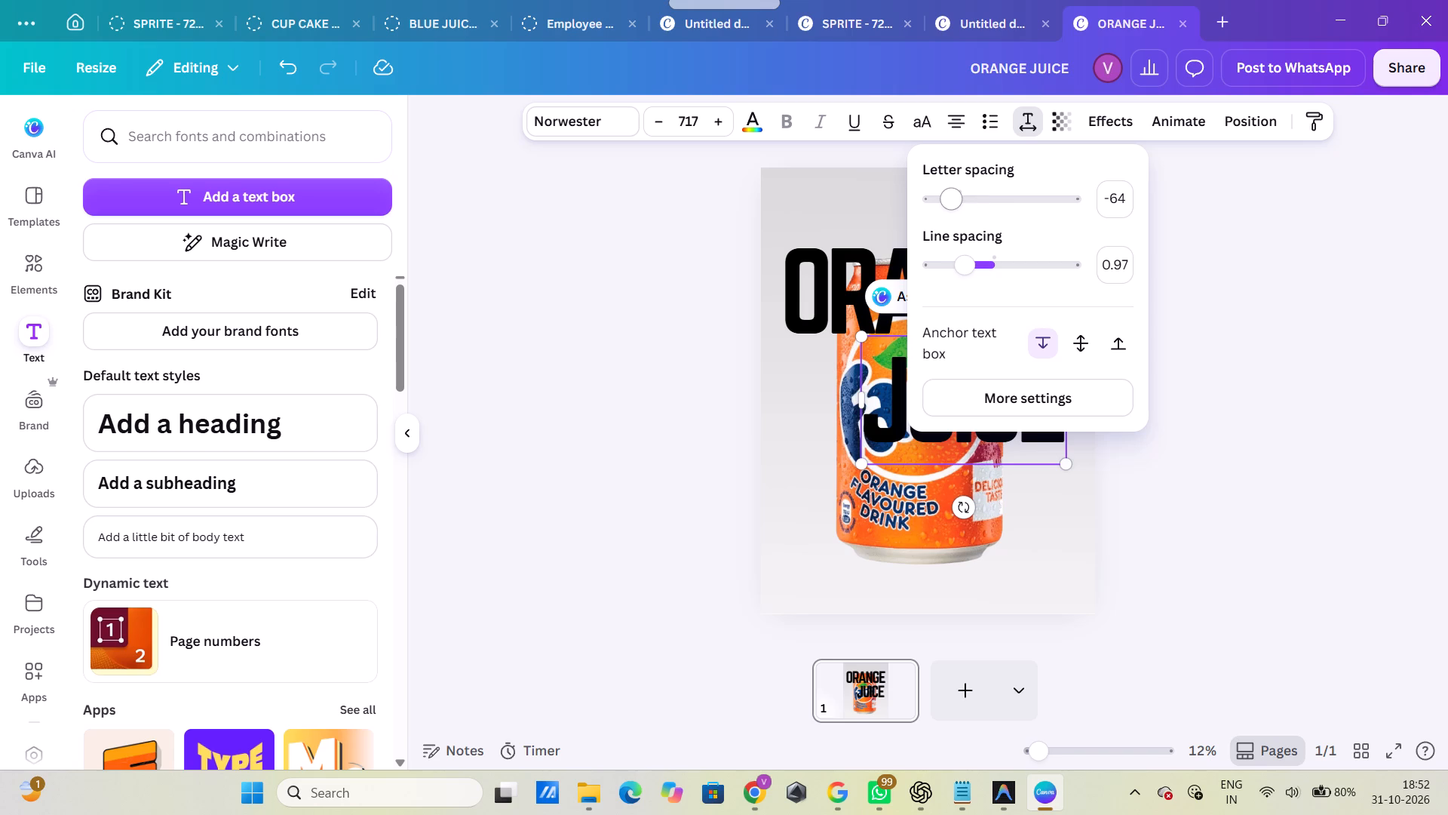
left_click_drag(962, 202, 974, 212)
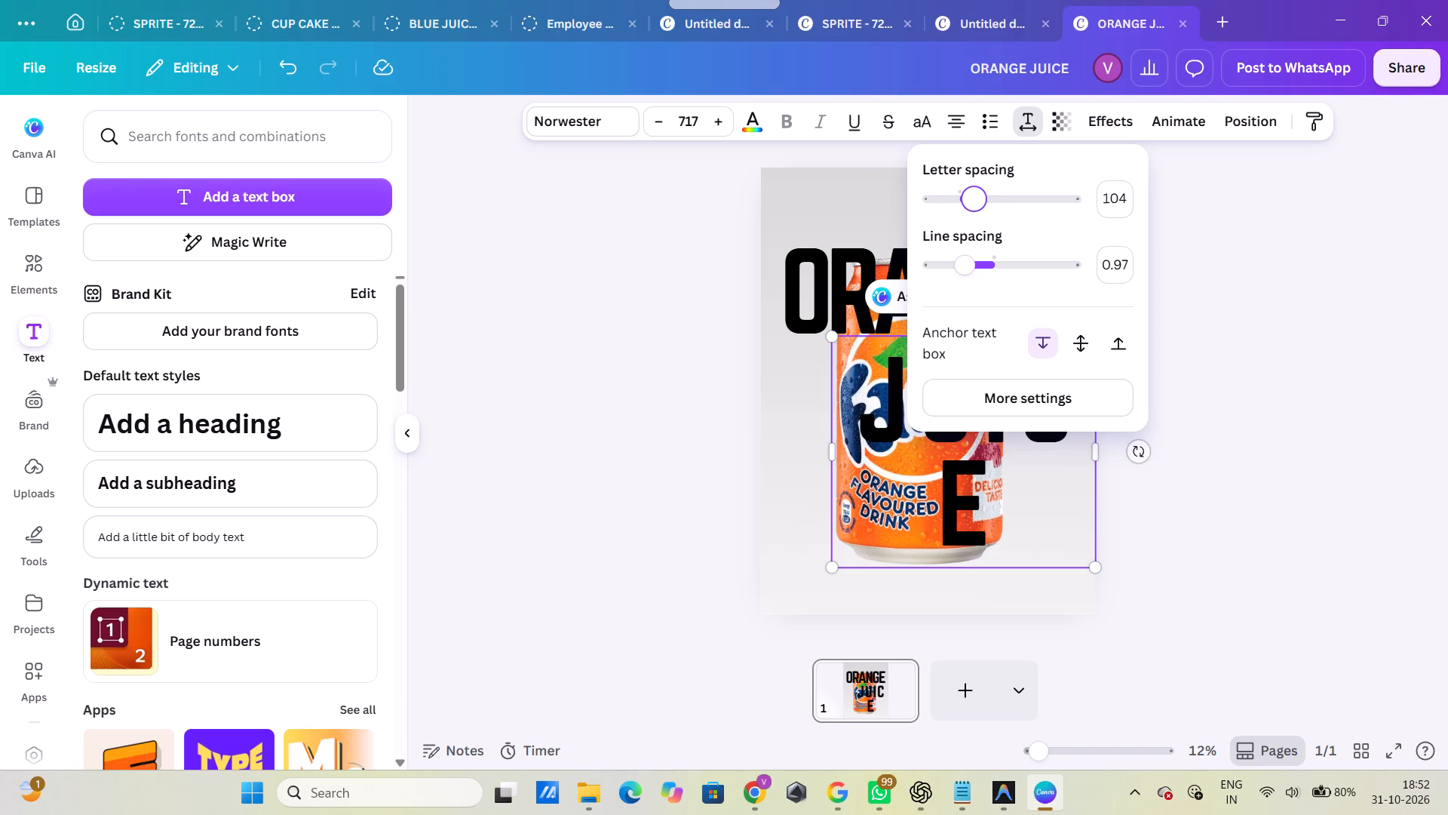
left_click_drag(974, 212, 951, 205)
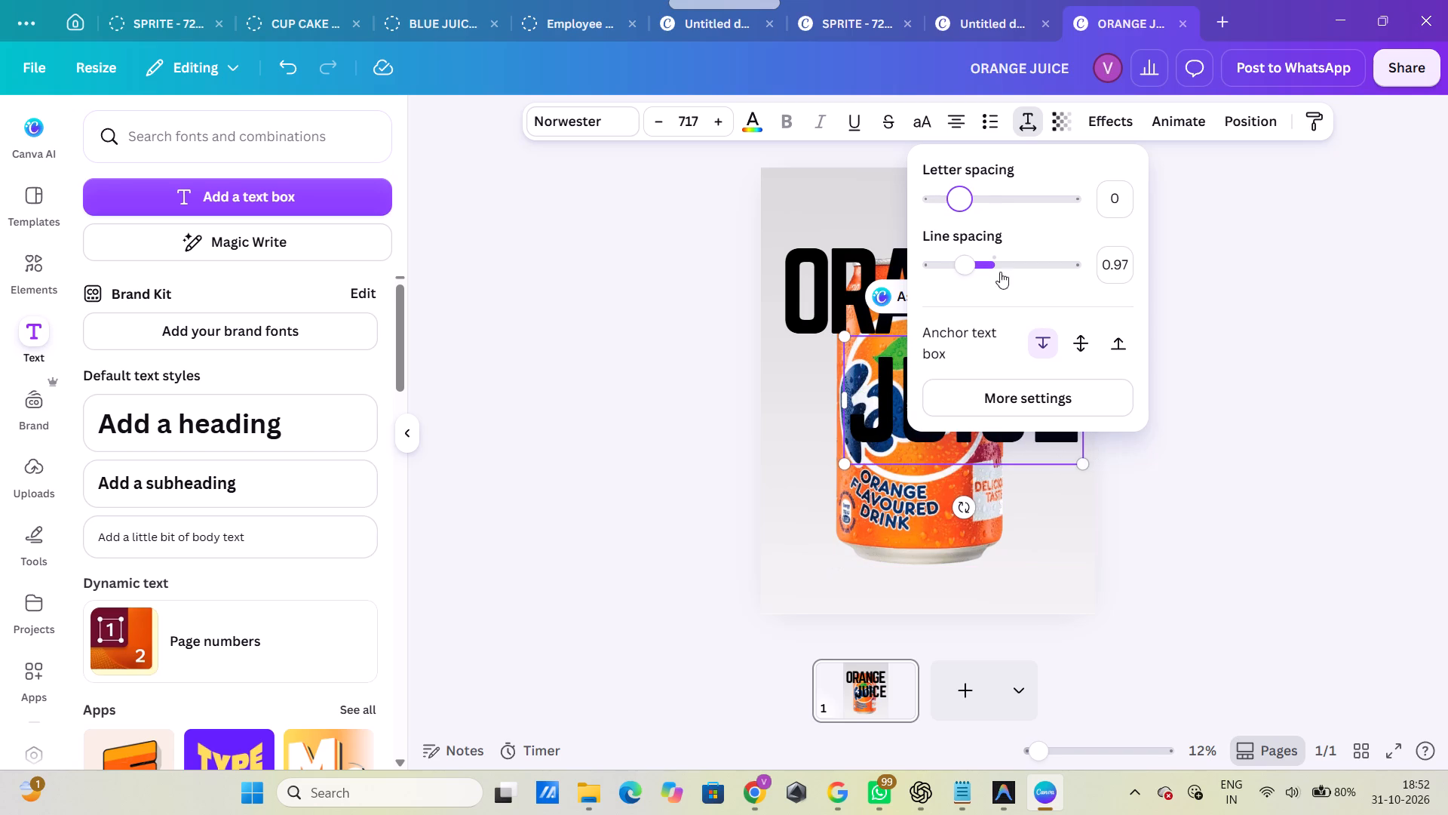
left_click(1193, 368)
Move the JUICE text up so it sits directly beneath ORANGE, roughly centred under it.
left_click_drag(1014, 401, 995, 403)
left_click(1352, 445)
left_click_drag(1005, 400, 982, 389)
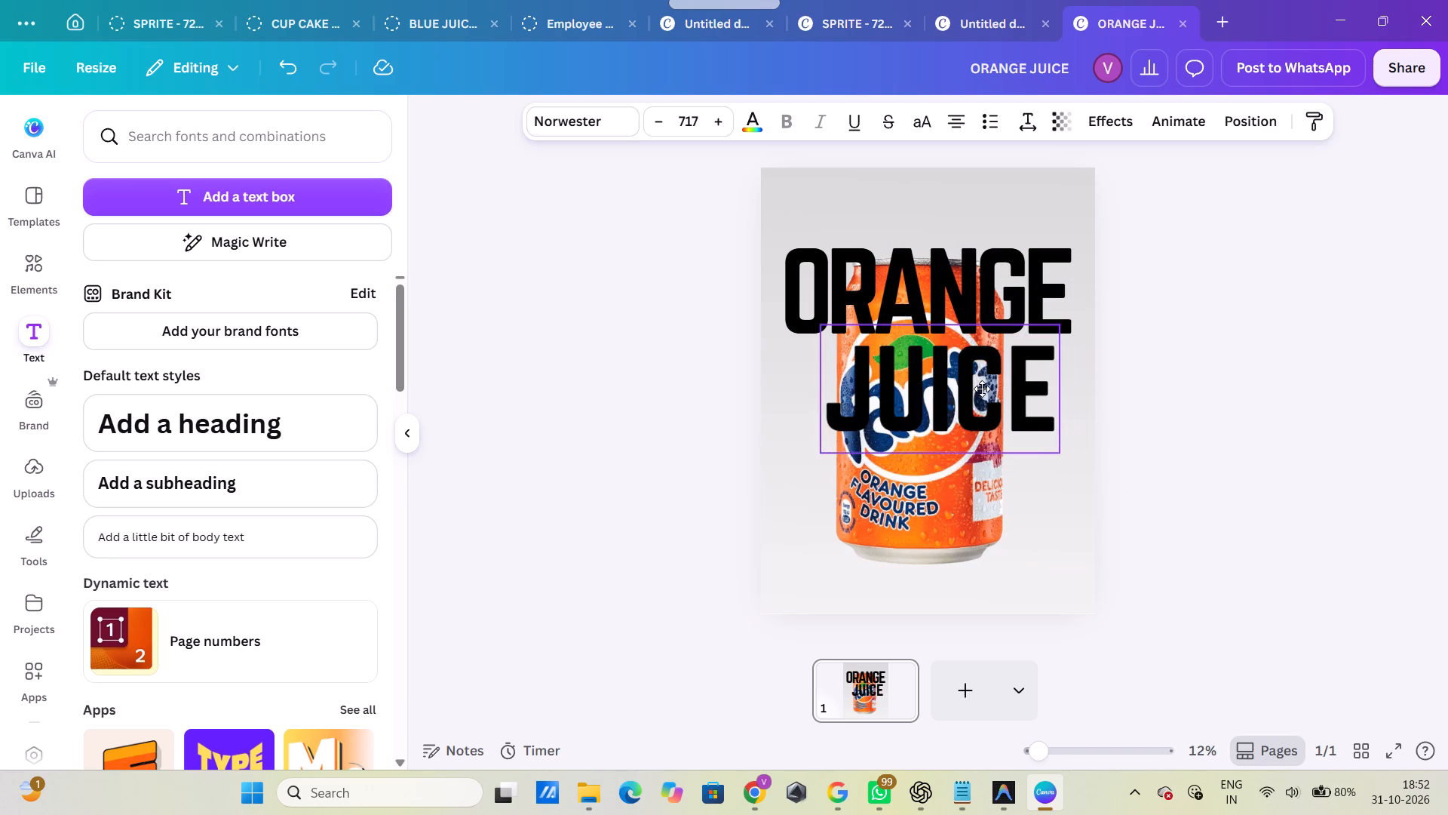
left_click_drag(982, 389, 966, 377)
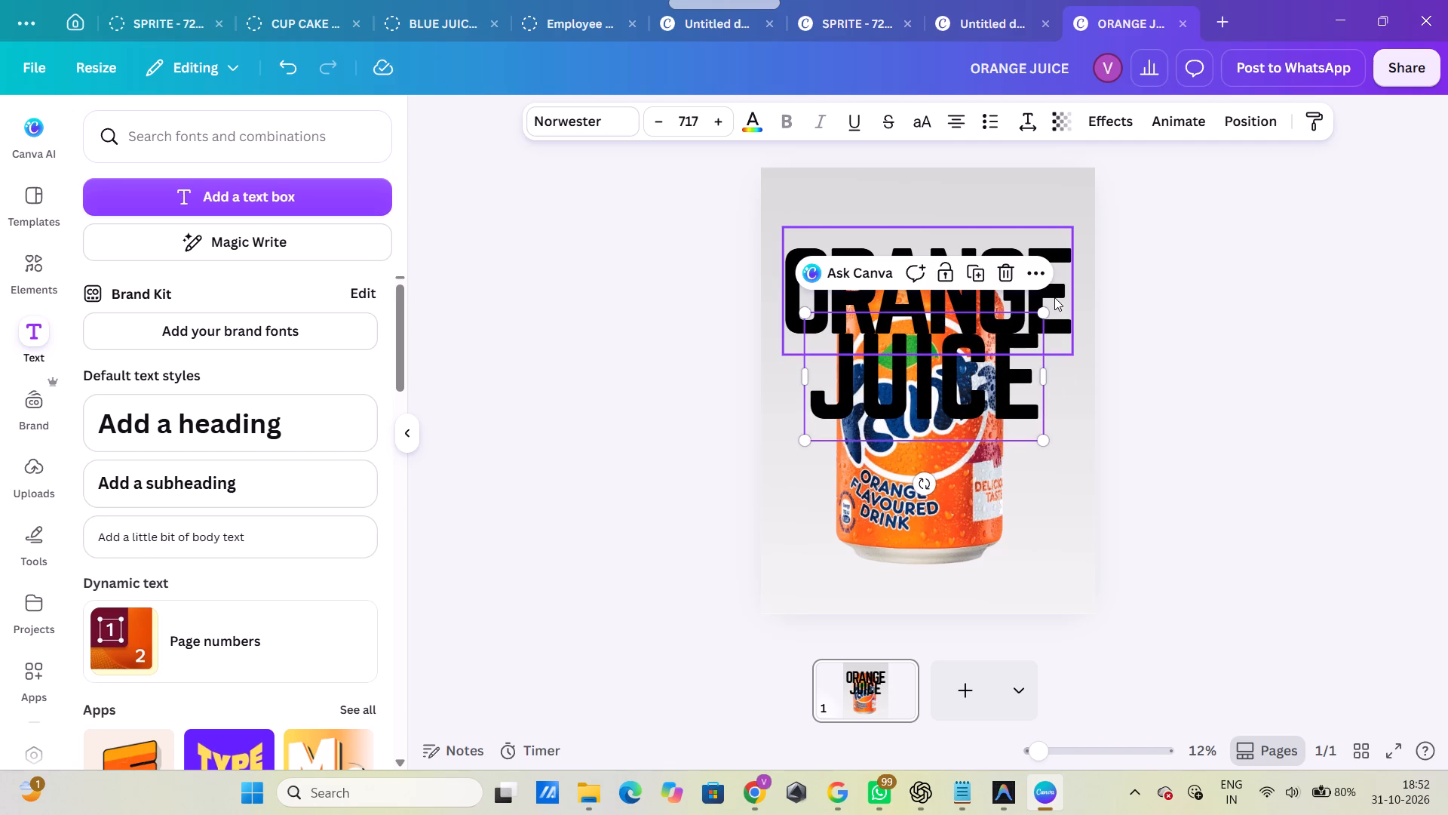
Tighten the ORANGE text's letter spacing further so that its letters touch.
left_click(1052, 298)
left_click(1013, 126)
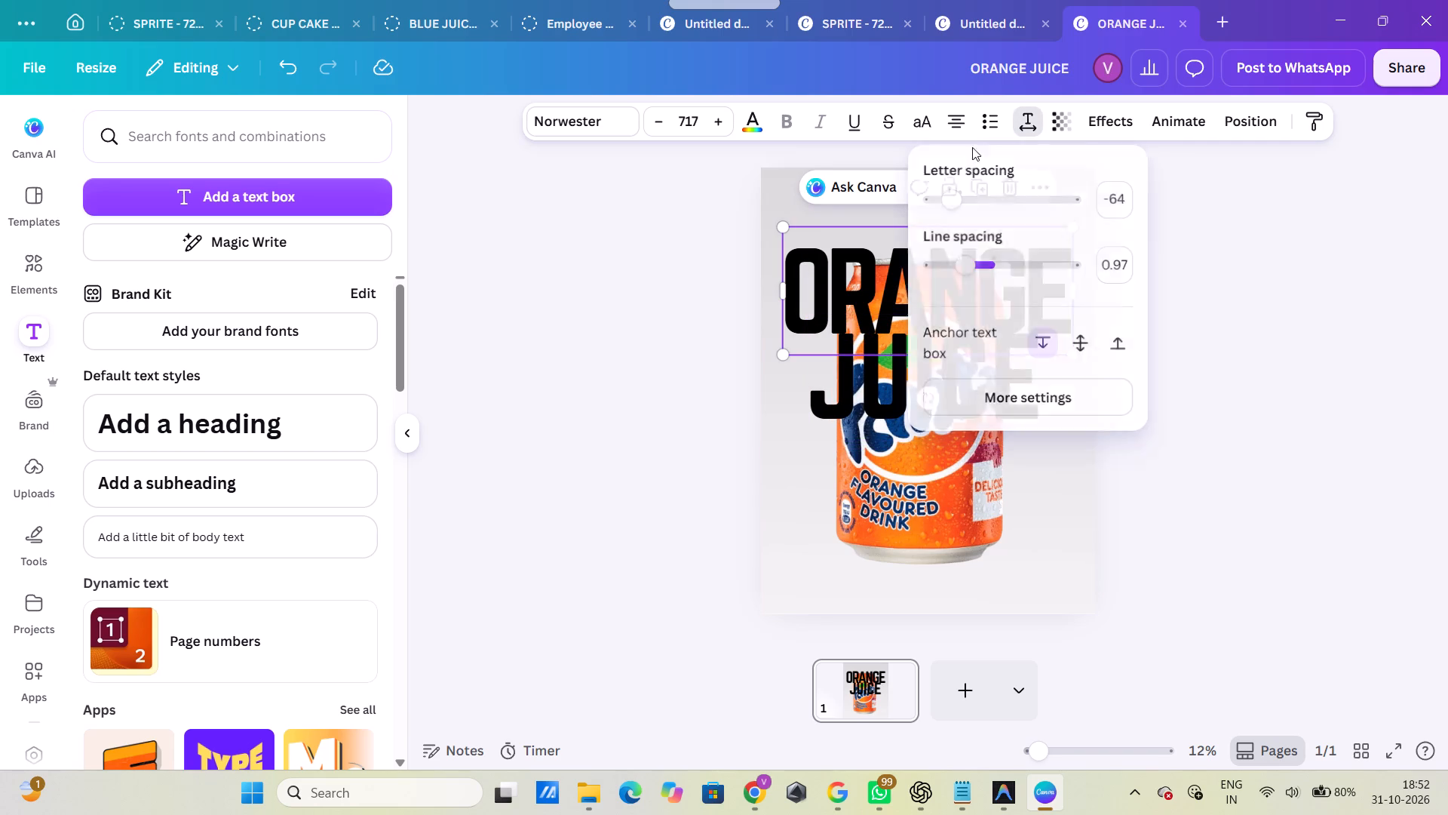
left_click_drag(940, 202, 946, 206)
left_click(1208, 390)
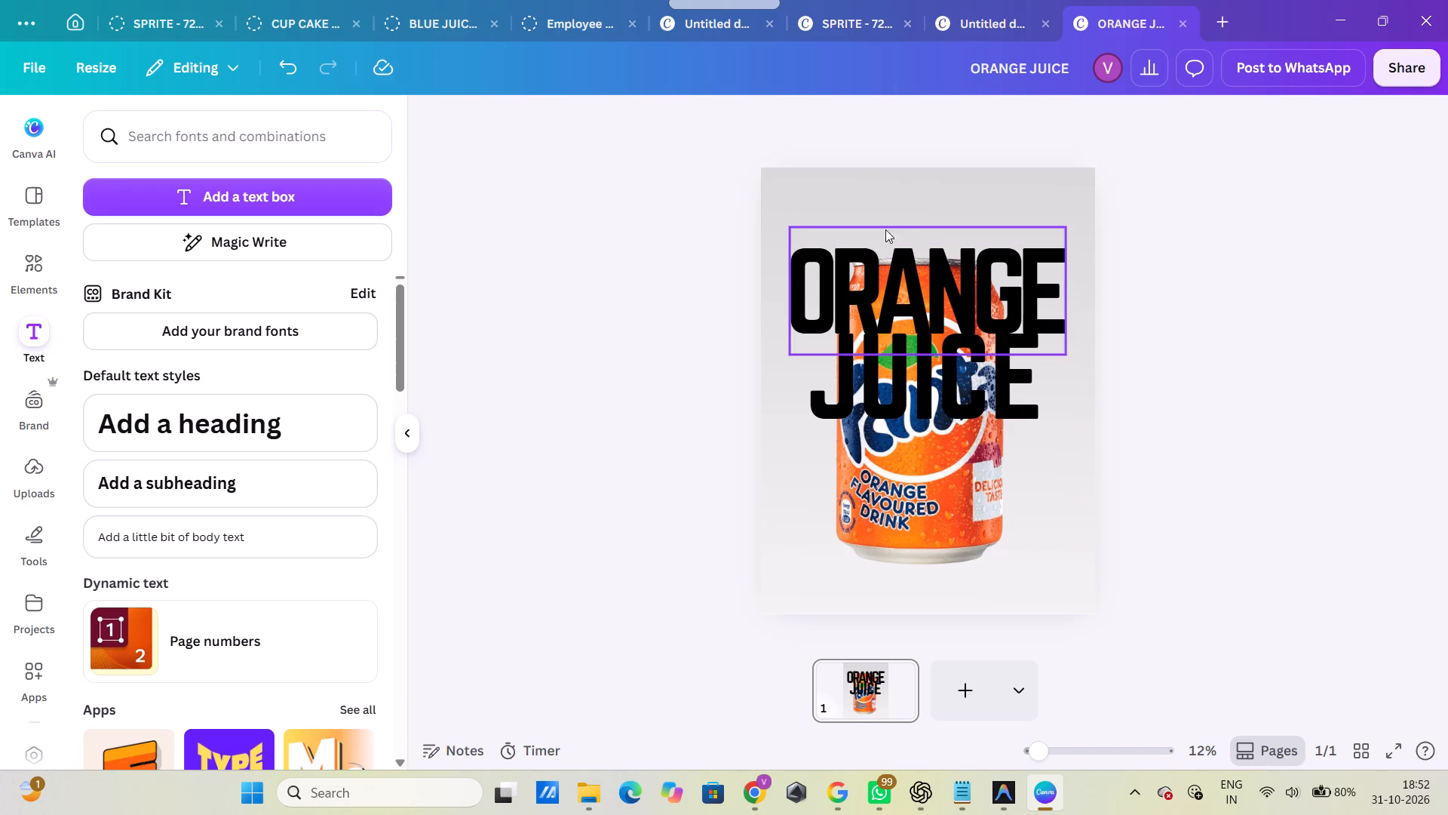
Move the Fanta can image down to the page's lower-left corner, clear of the heading, with only its top on the page.
left_click(866, 272)
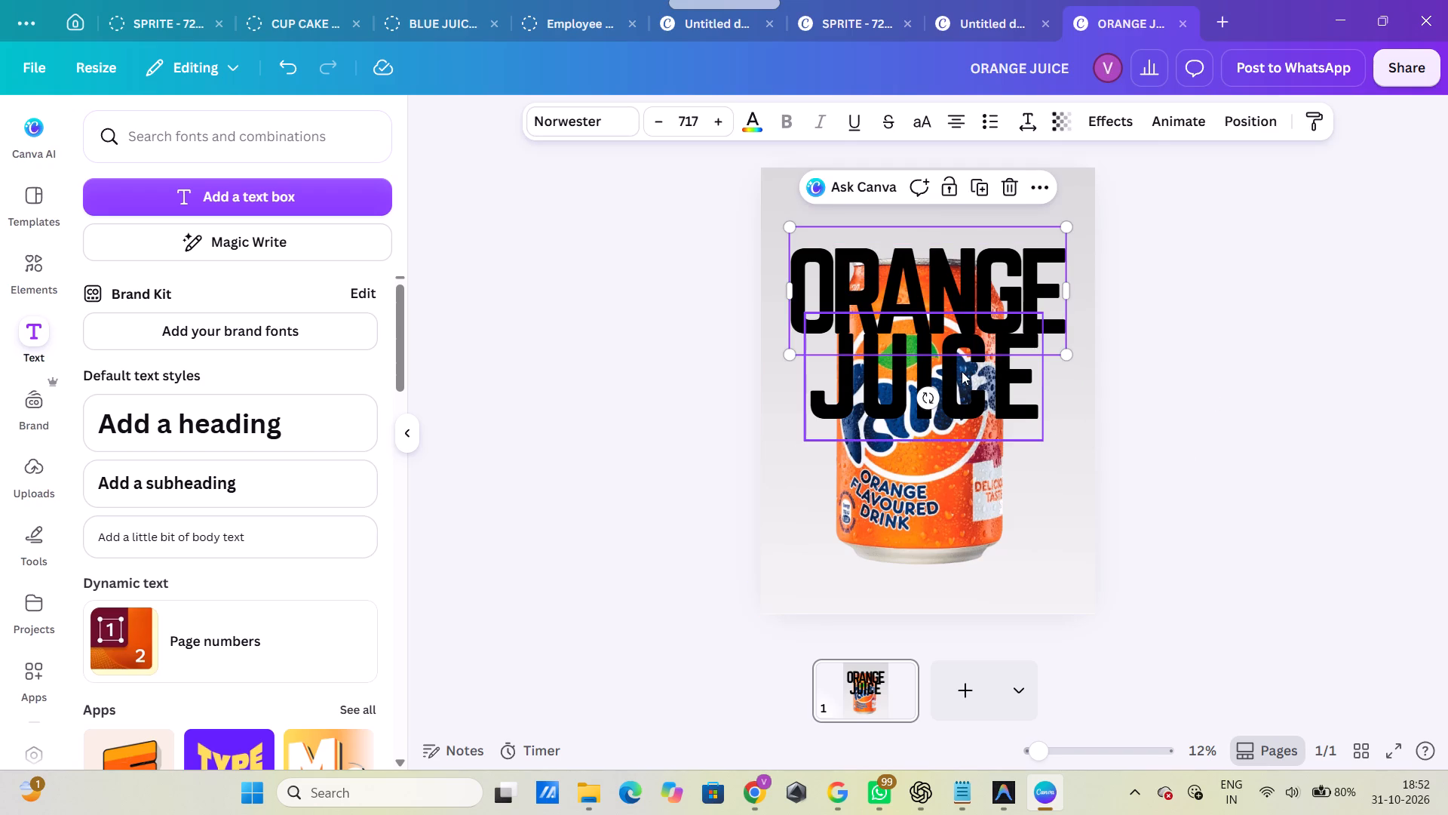
left_click(962, 371)
left_click(1069, 398)
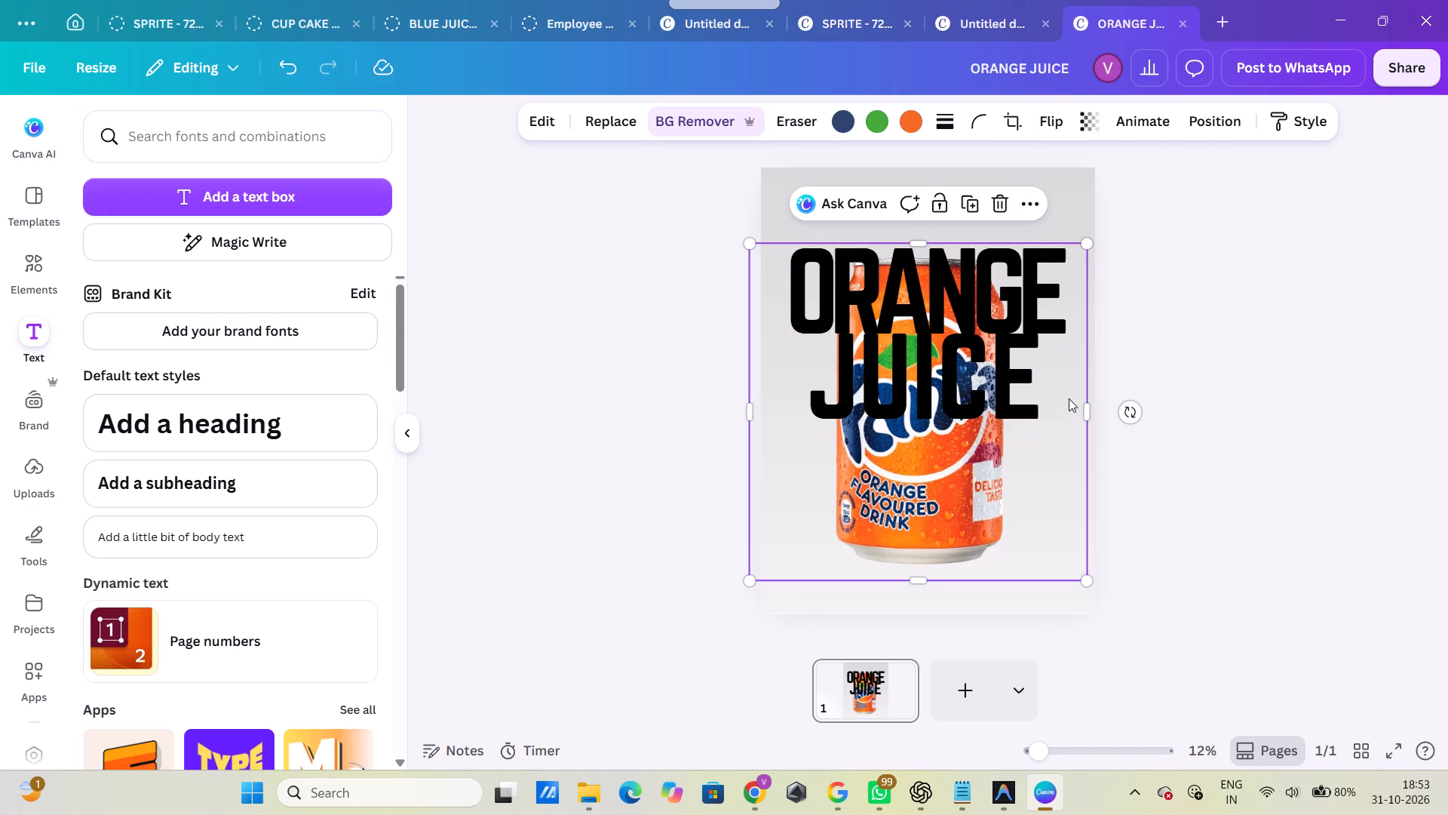
left_click(1170, 475)
left_click_drag(1060, 404, 1045, 381)
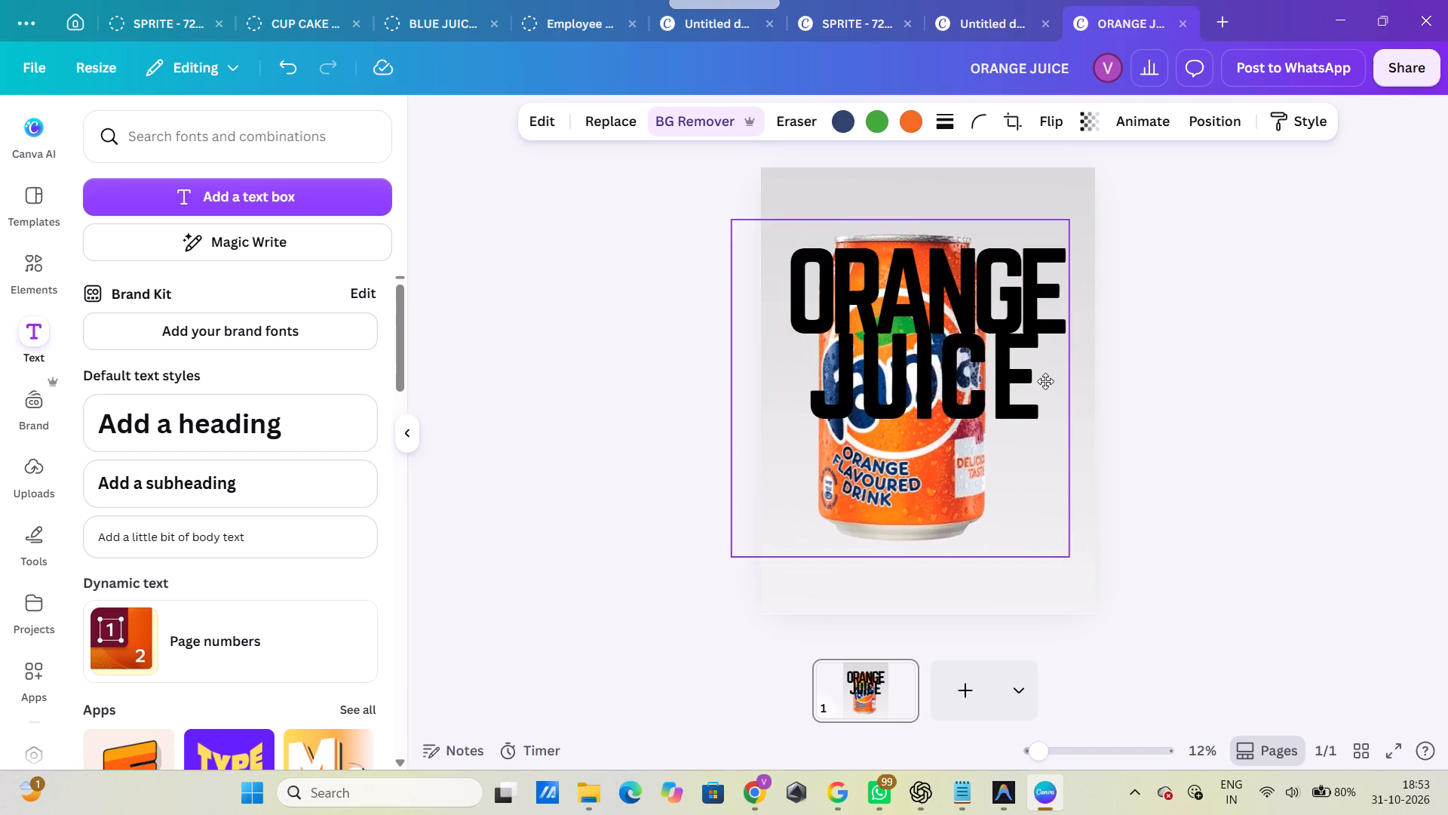
left_click_drag(1045, 381, 963, 673)
Group the ORANGE and JUICE texts and move the group up to the top edge of the page.
left_click_drag(1057, 430, 947, 285)
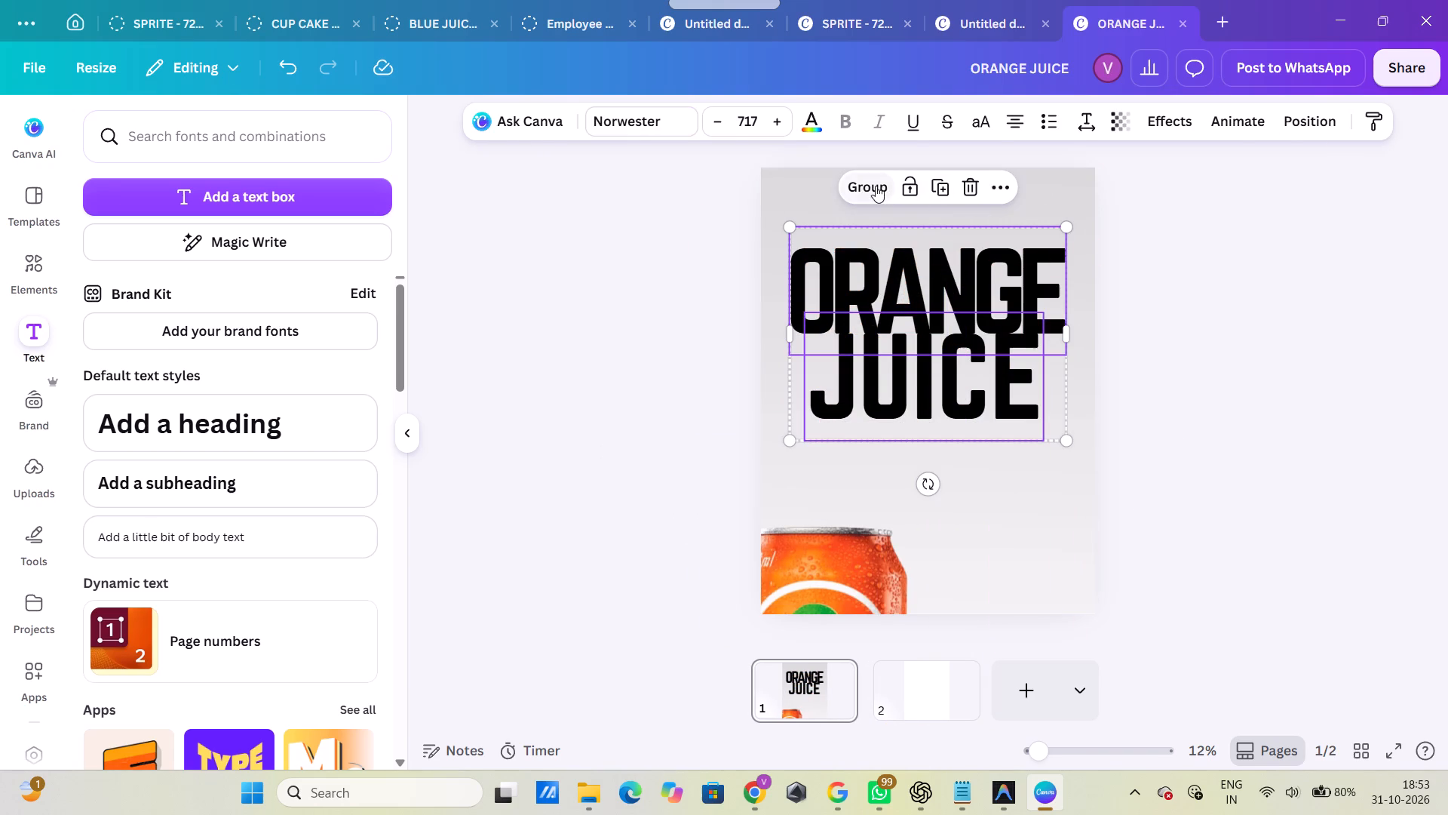
left_click(876, 186)
left_click_drag(945, 325, 945, 241)
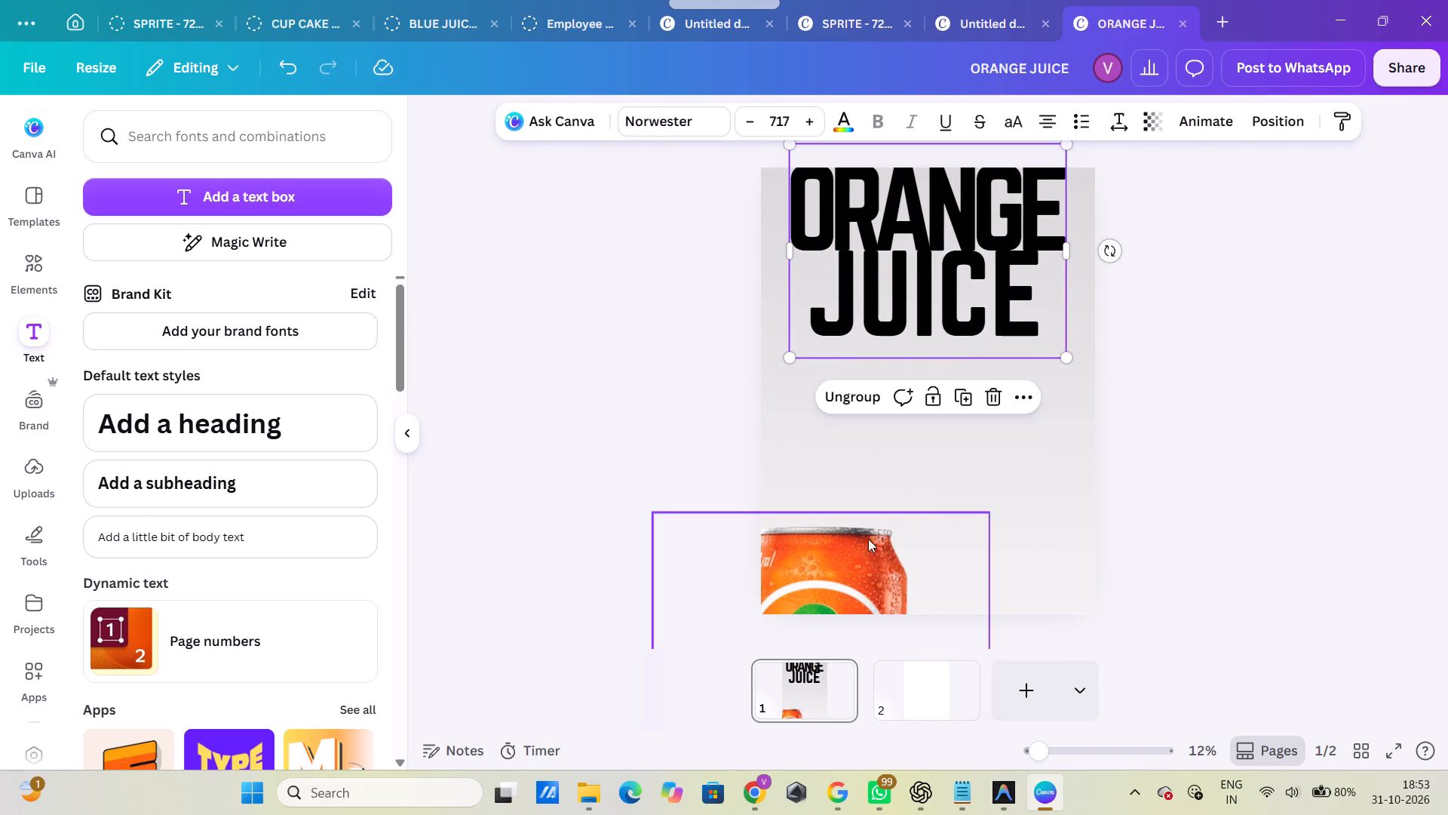
Move the Fanta can image fully onto the page, roughly centred horizontally in the lower part beneath the ORANGE text.
left_click_drag(857, 569, 965, 295)
left_click_drag(959, 254, 959, 318)
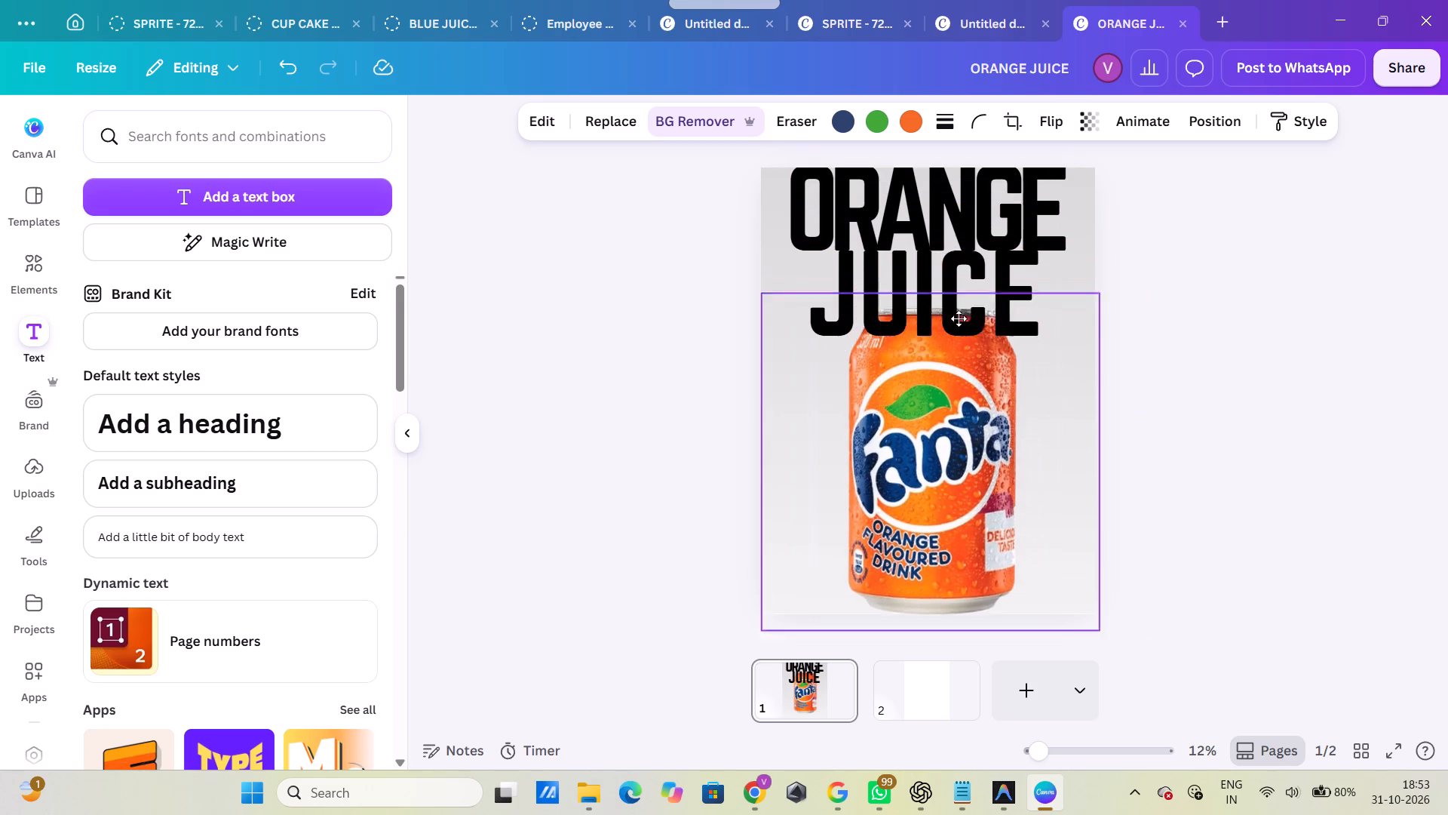
left_click_drag(959, 318, 959, 292)
Move the ORANGE JUICE group down over the can and reorder it to sit behind the can, above the gradient background.
left_click(938, 210)
left_click_drag(938, 210, 939, 331)
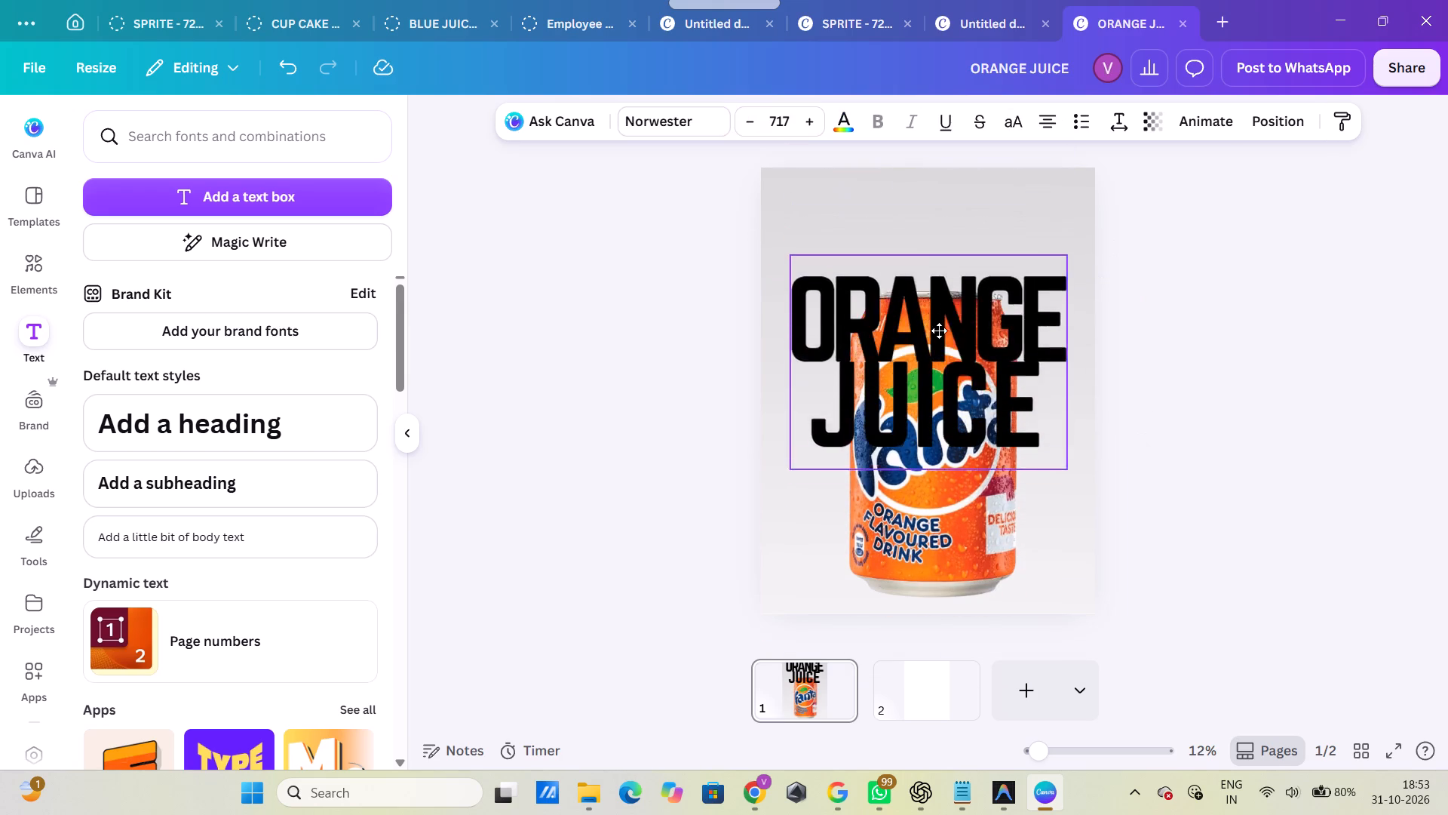
left_click_drag(939, 331, 937, 358)
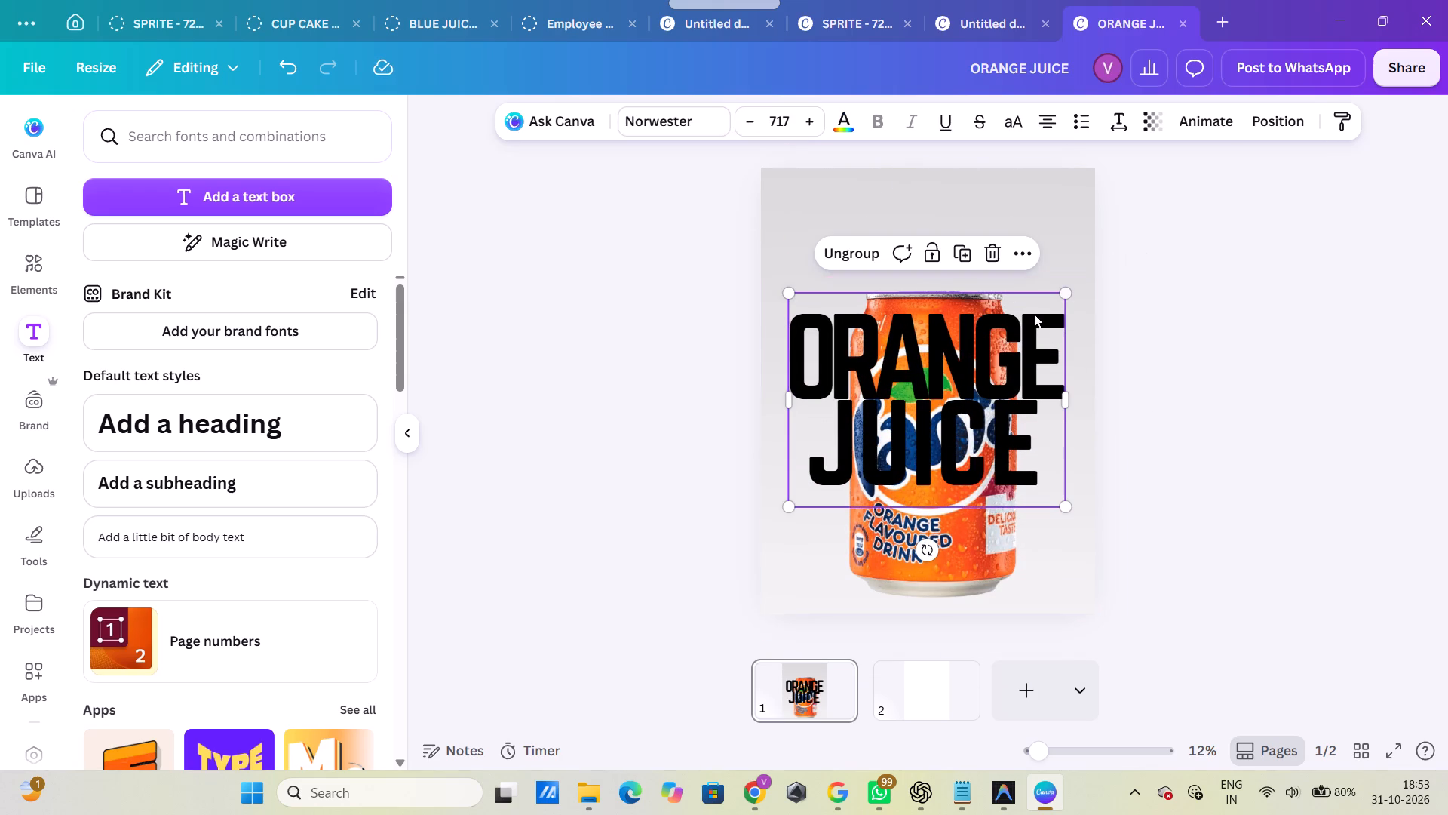
left_click(1260, 125)
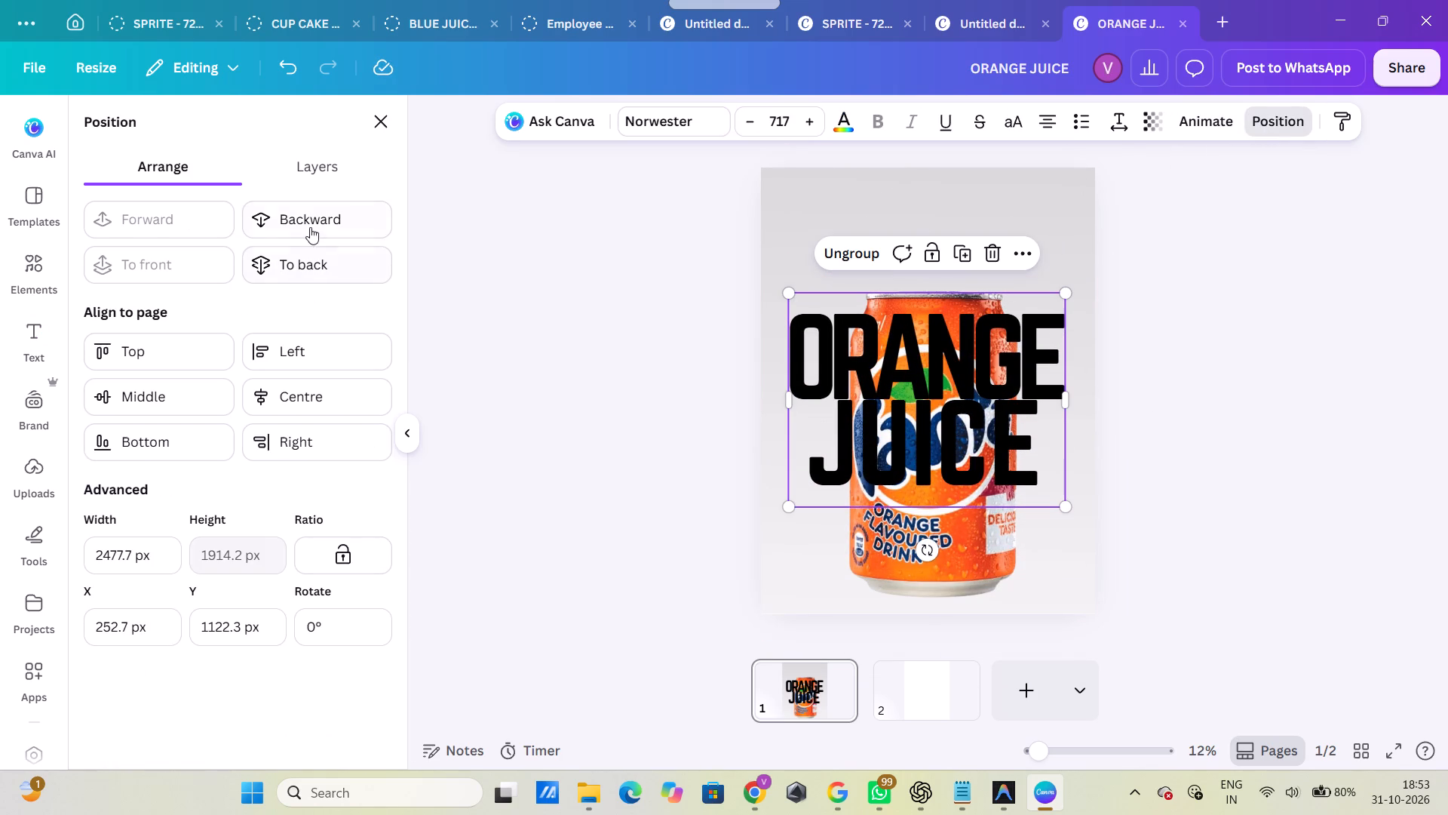
left_click(334, 177)
left_click_drag(278, 289, 273, 370)
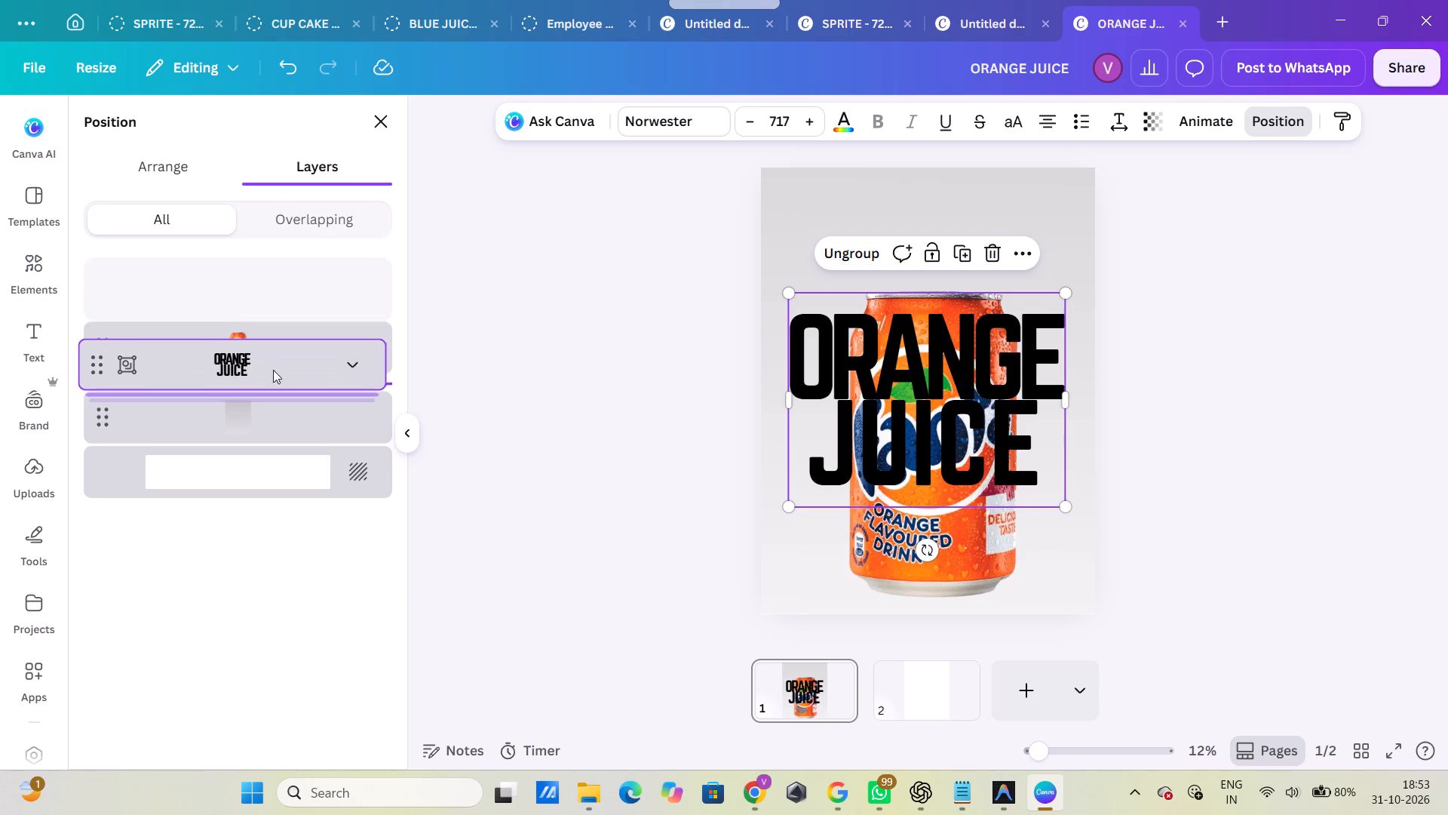
Move the ORANGE JUICE group up so ORANGE rises above the can's top, roughly centred across the page.
left_click_drag(812, 351, 793, 274)
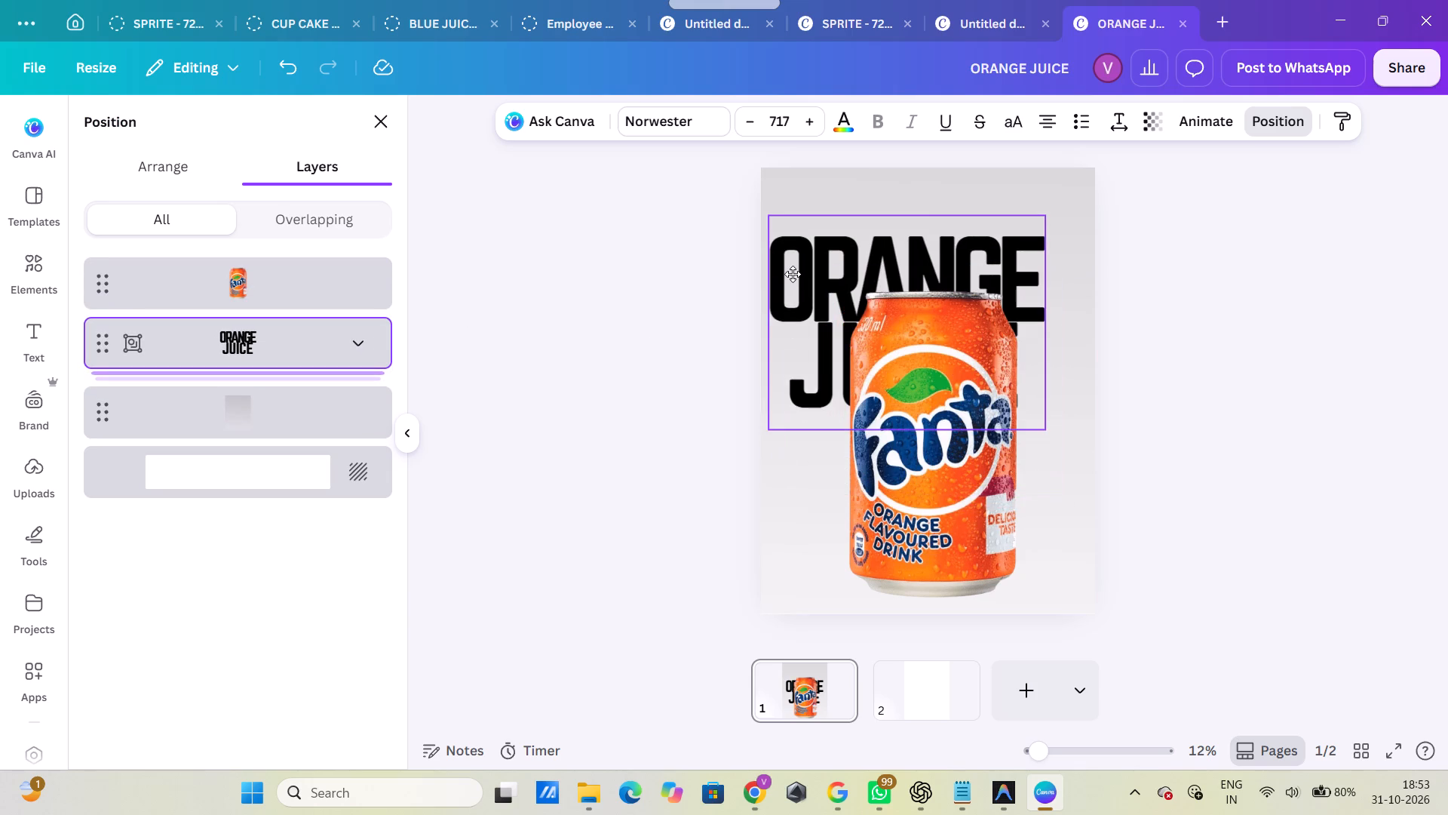
left_click_drag(793, 274, 820, 275)
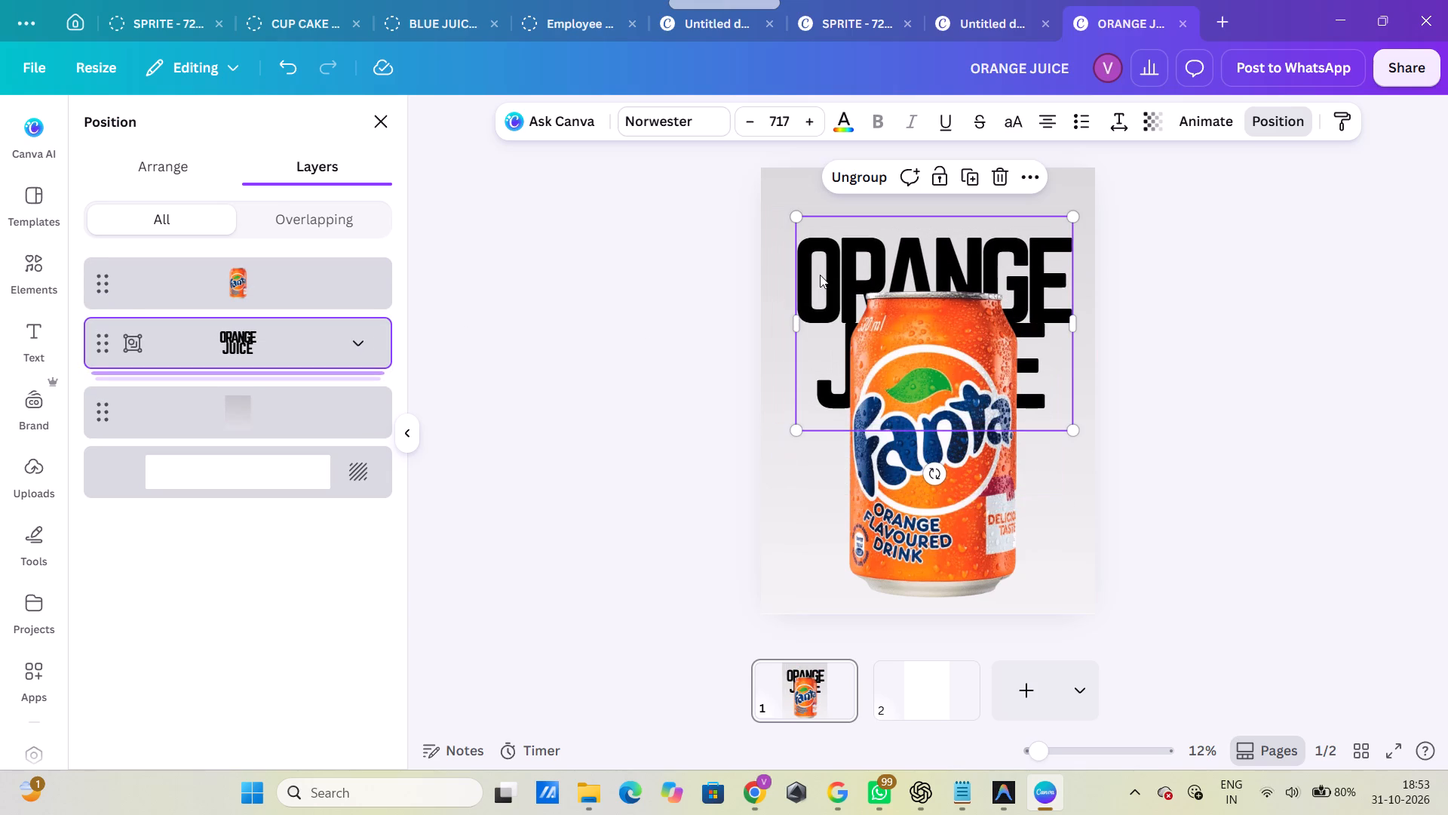